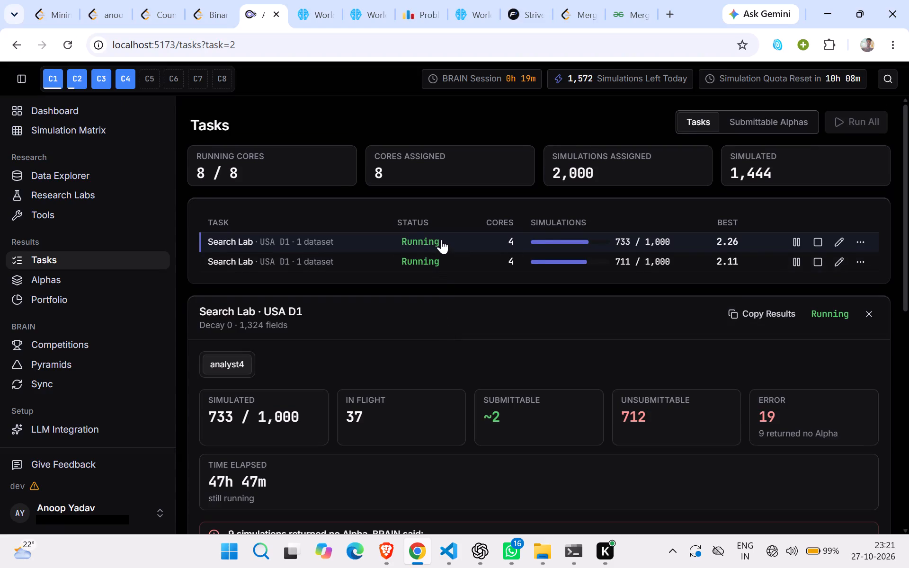
scroll(441, 240, up, 4)
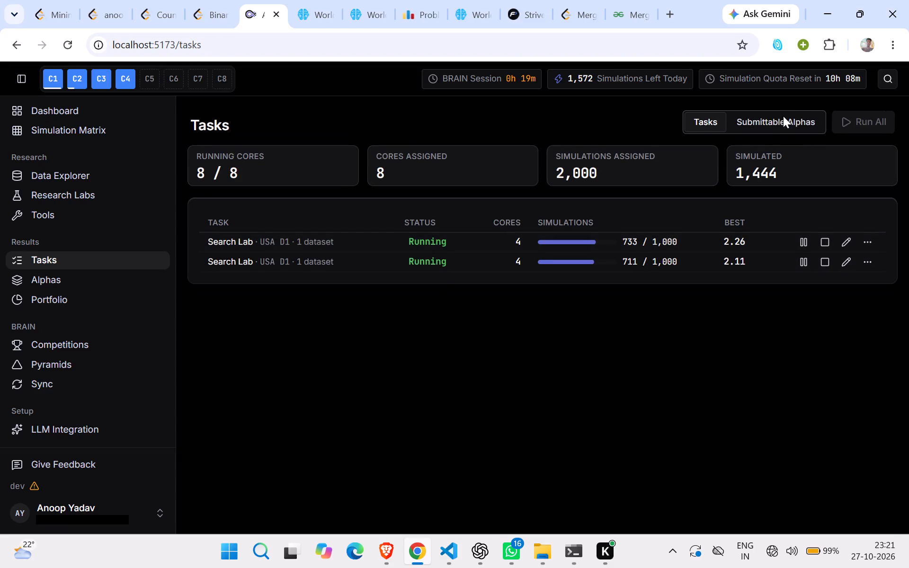
Open the Submittable Alphas view of the Tasks page.
click(782, 118)
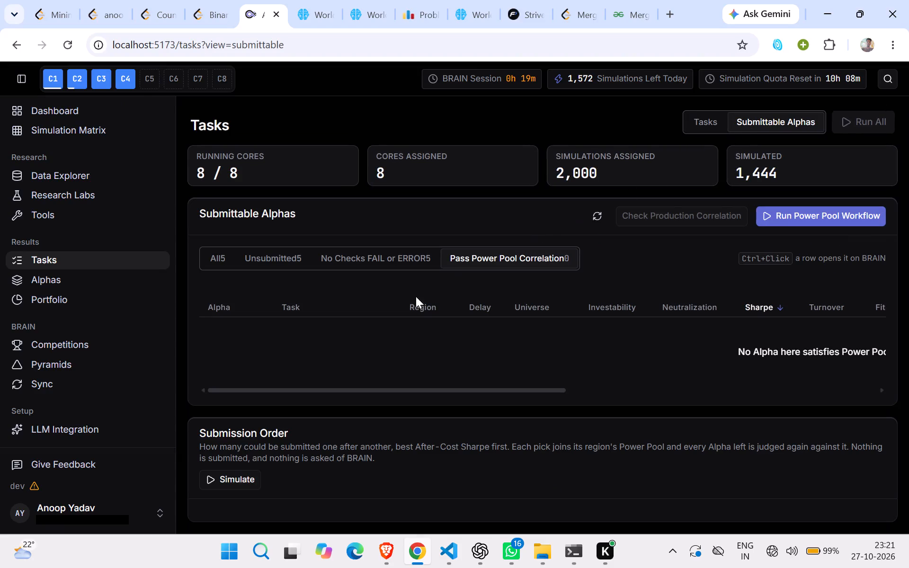
click(792, 118)
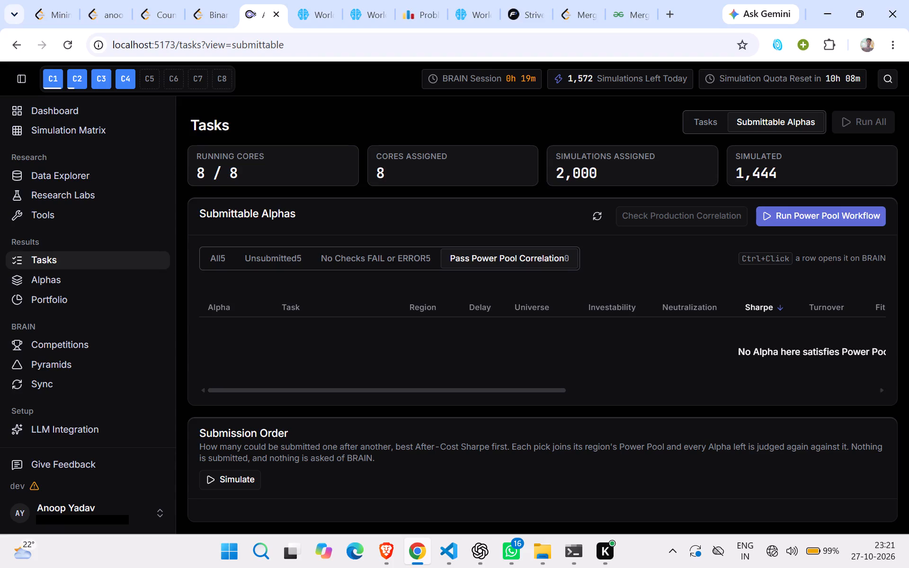
double_click(784, 120)
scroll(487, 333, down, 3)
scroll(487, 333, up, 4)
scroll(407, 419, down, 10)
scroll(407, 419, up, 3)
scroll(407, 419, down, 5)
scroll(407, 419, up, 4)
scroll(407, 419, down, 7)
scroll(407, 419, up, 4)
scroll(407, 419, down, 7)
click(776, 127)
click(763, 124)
Reopen the Submittable Alphas view from the task list and show all alphas instead of only those passing Power Pool Correlation.
click(707, 124)
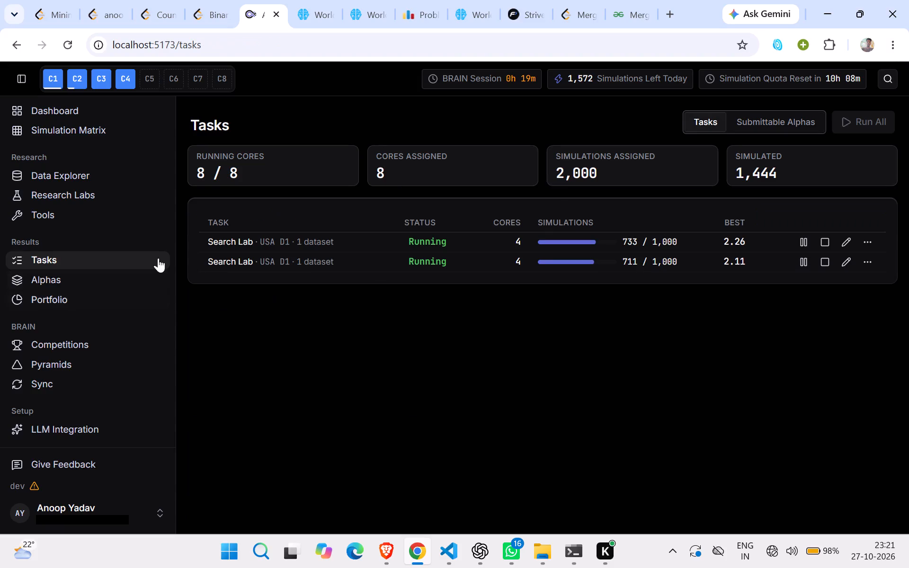
click(792, 121)
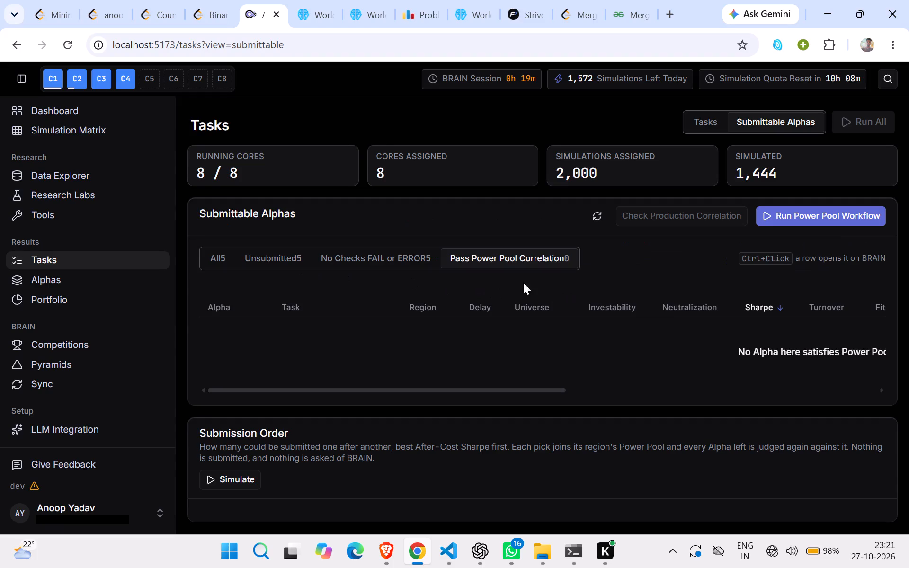
click(218, 253)
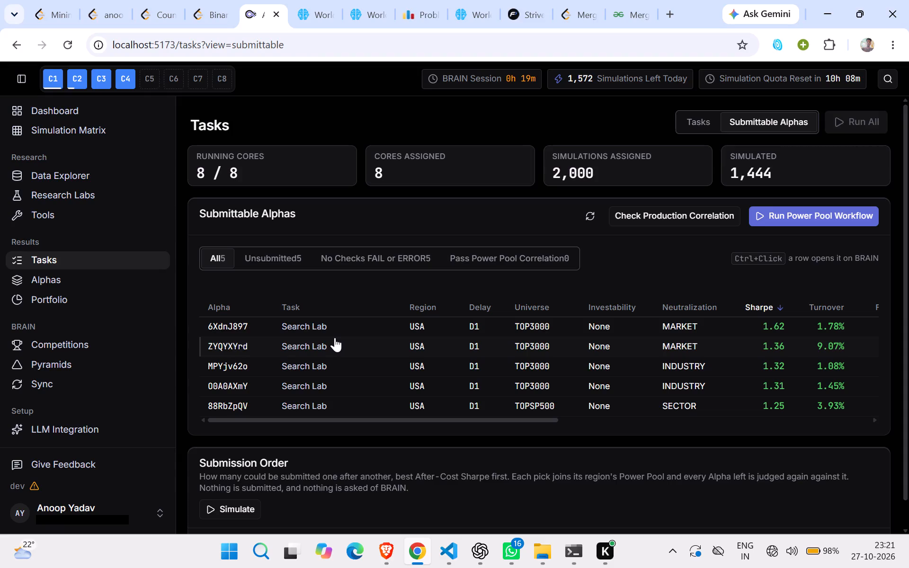
scroll(335, 337, up, 7)
Re-check alpha 6XdnJ897 on BRAIN from its details, and close the details.
click(283, 330)
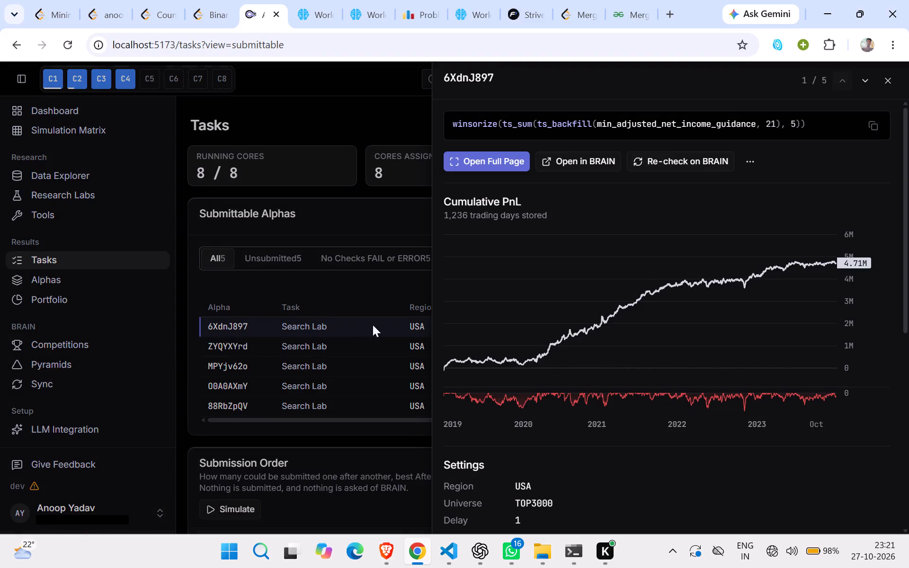
click(661, 160)
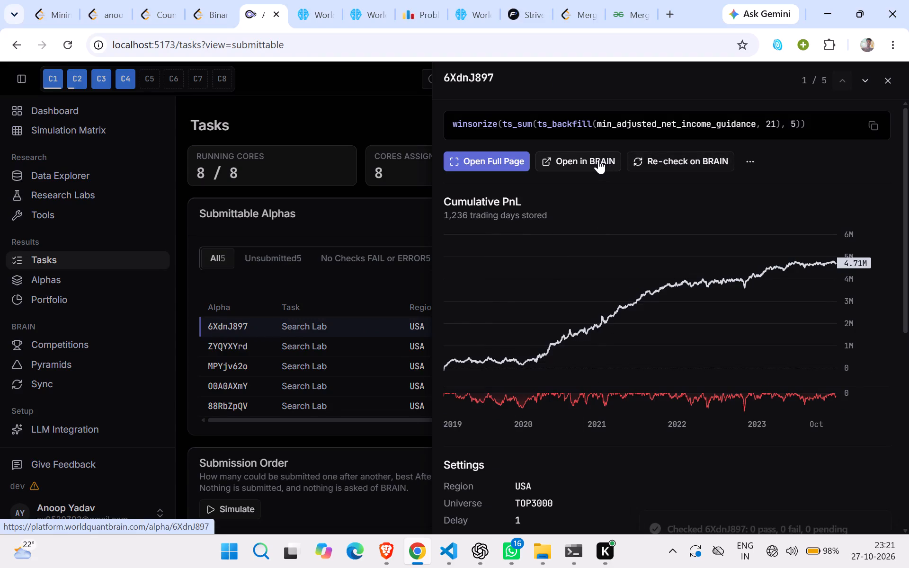
click(272, 343)
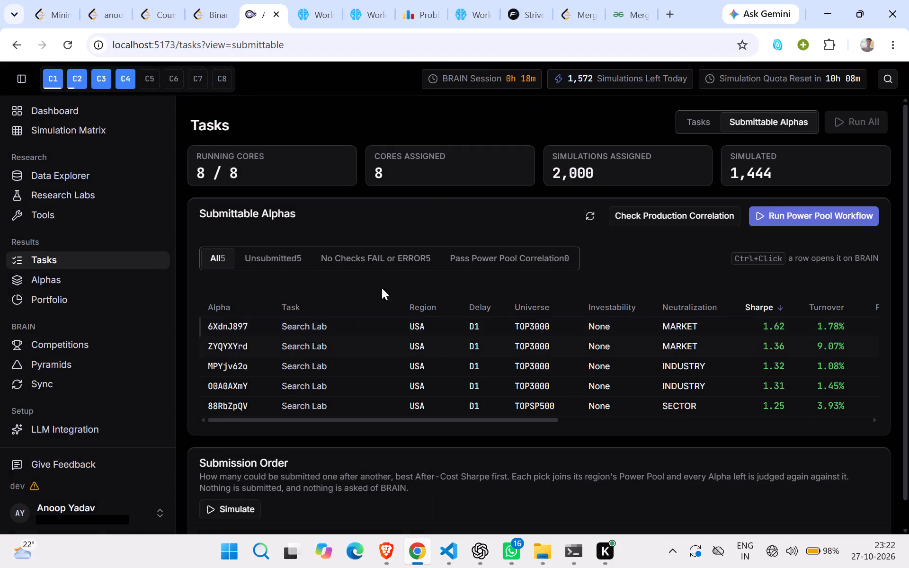
Re-check alpha ZYQYXYrd on BRAIN from its details, and close the details.
click(314, 346)
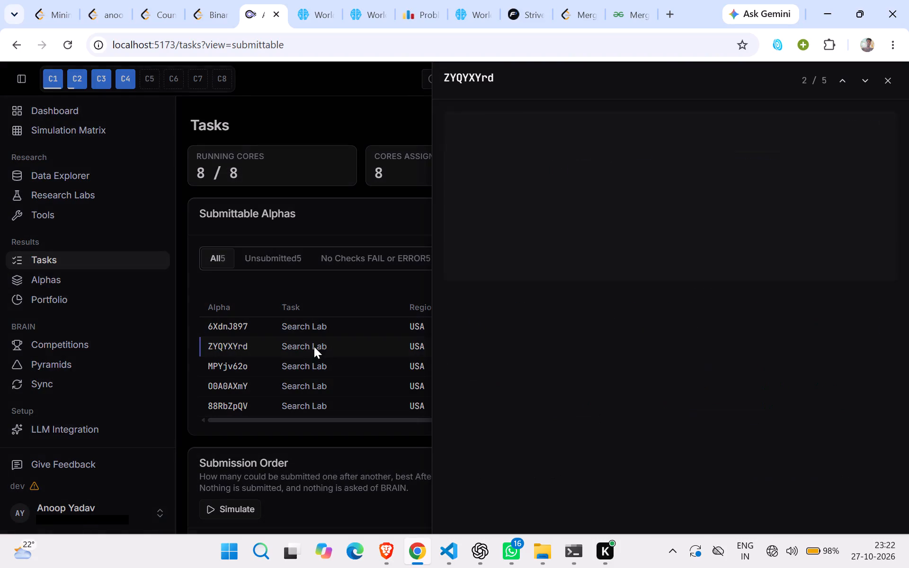
click(684, 156)
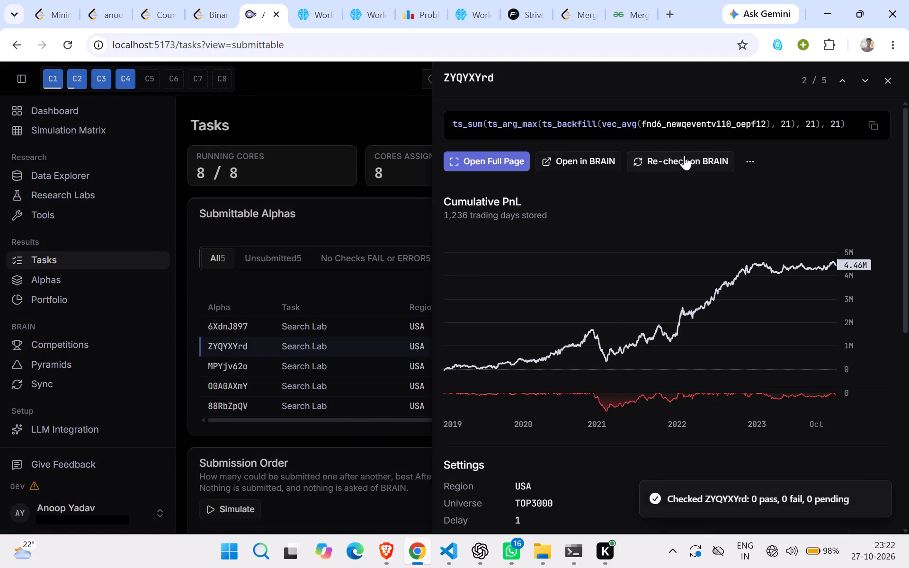
click(308, 363)
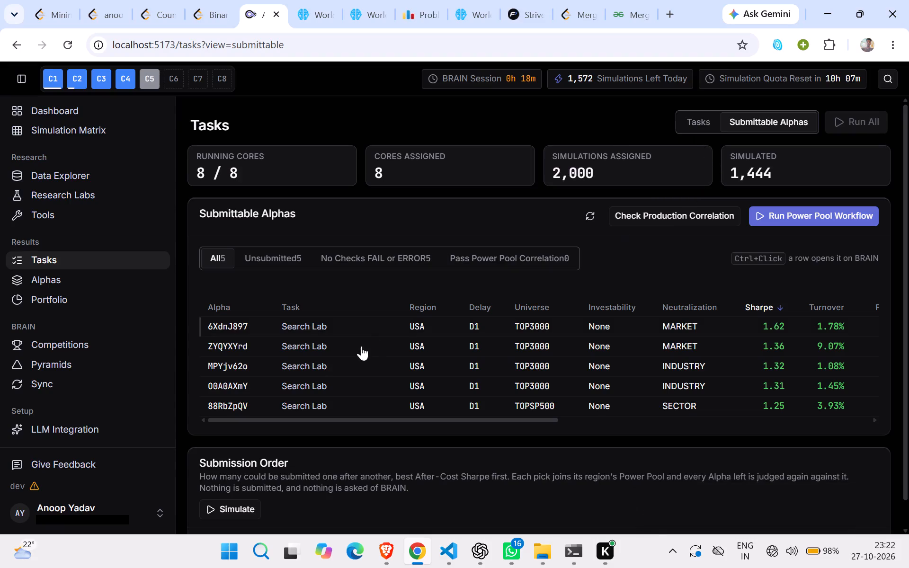
Re-check alpha MPYjv62o on BRAIN from its details, and close the details.
click(328, 366)
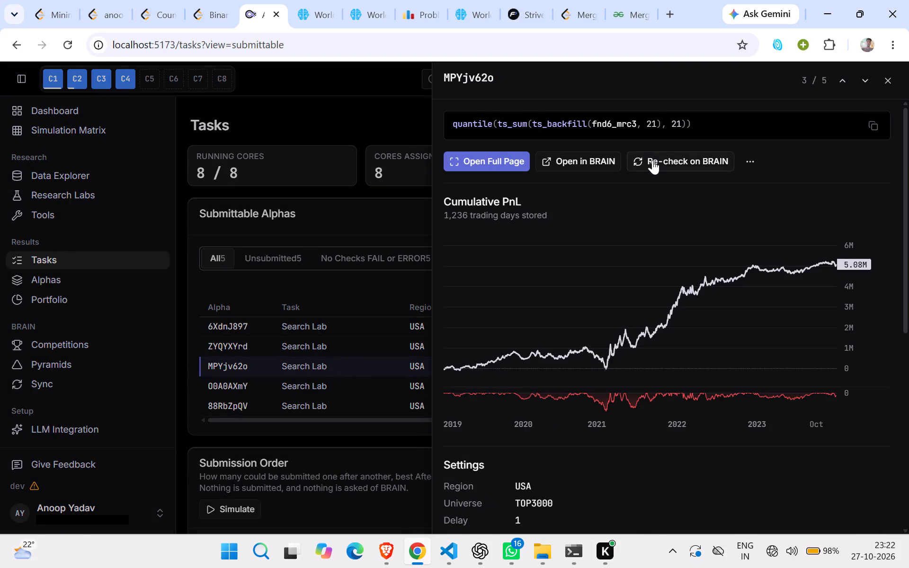
click(652, 160)
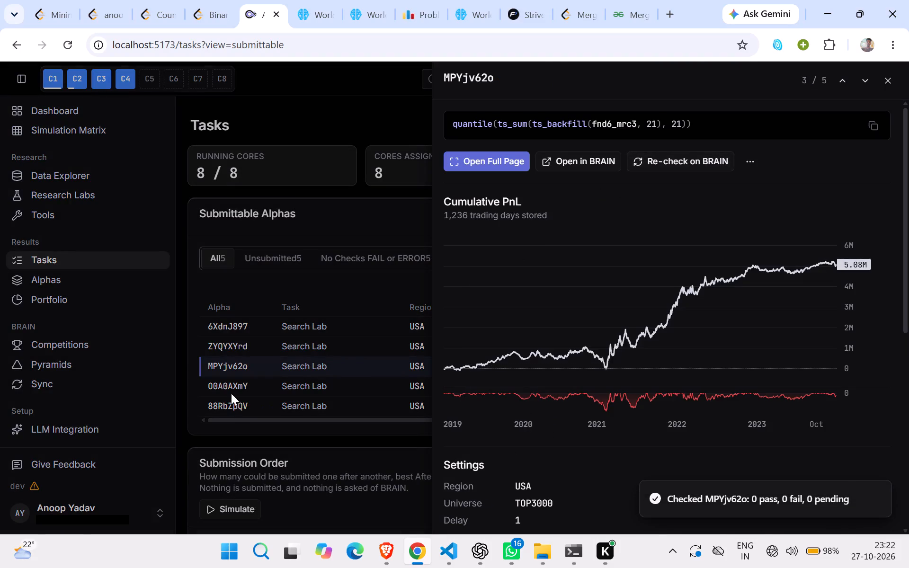
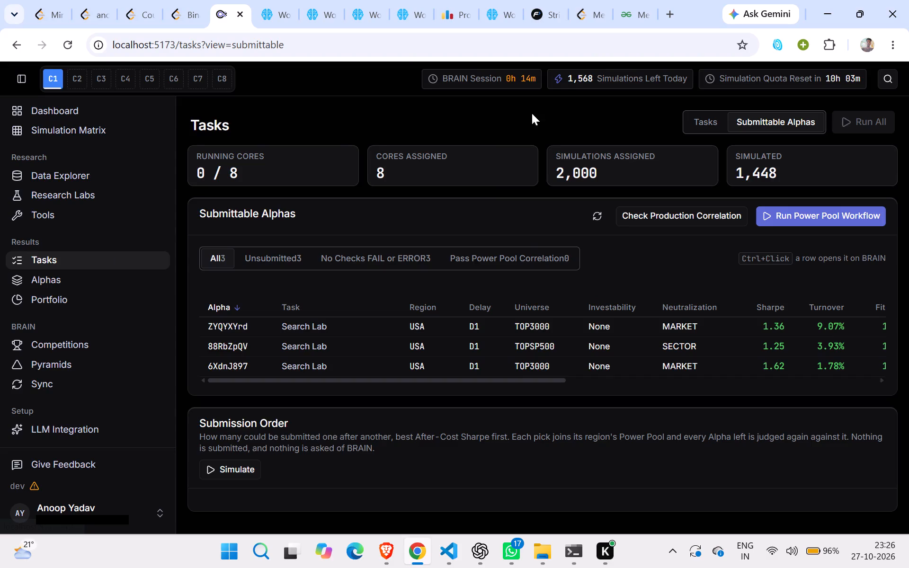
click(83, 263)
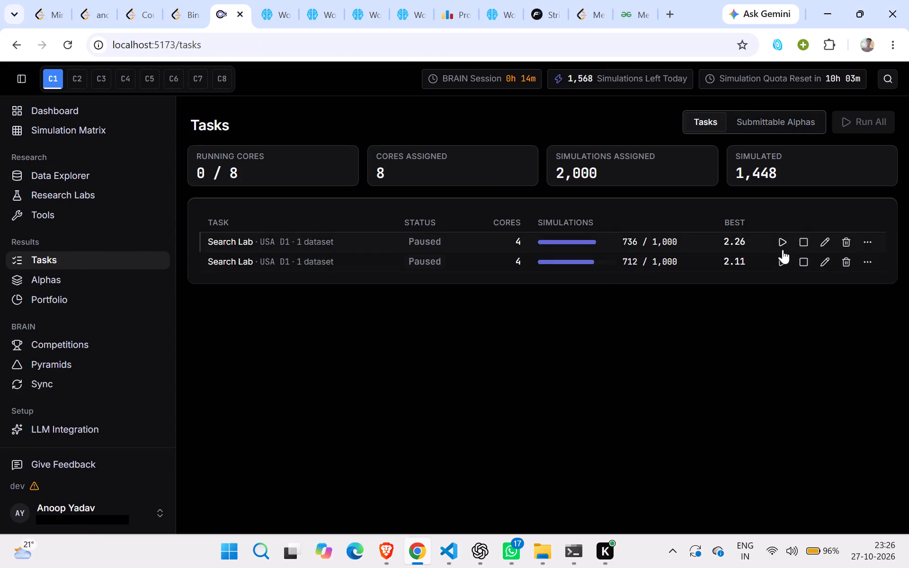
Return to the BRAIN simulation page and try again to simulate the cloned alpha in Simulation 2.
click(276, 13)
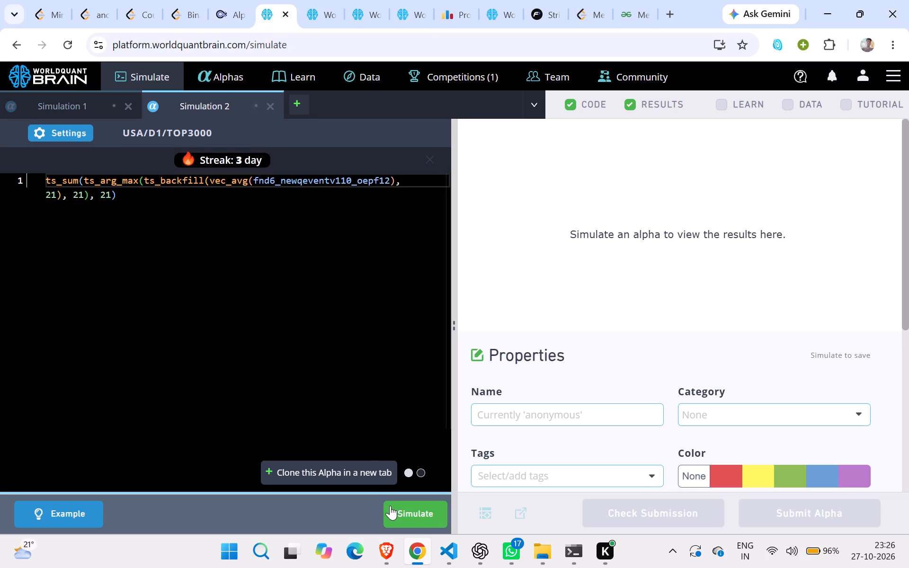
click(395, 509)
Check the Search Lab task statuses and running cores in Alpha Harness again.
click(228, 22)
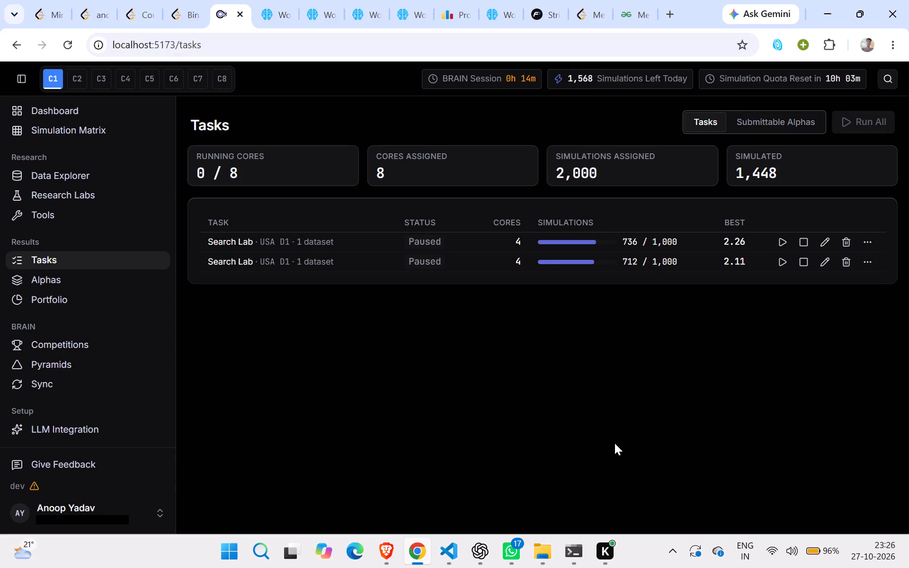
scroll(486, 348, up, 4)
double_click(458, 328)
click(71, 48)
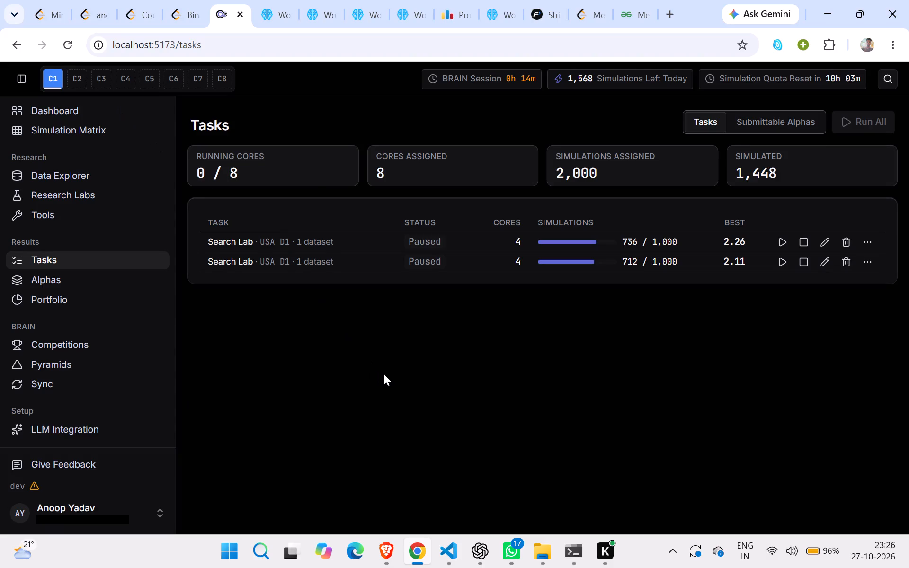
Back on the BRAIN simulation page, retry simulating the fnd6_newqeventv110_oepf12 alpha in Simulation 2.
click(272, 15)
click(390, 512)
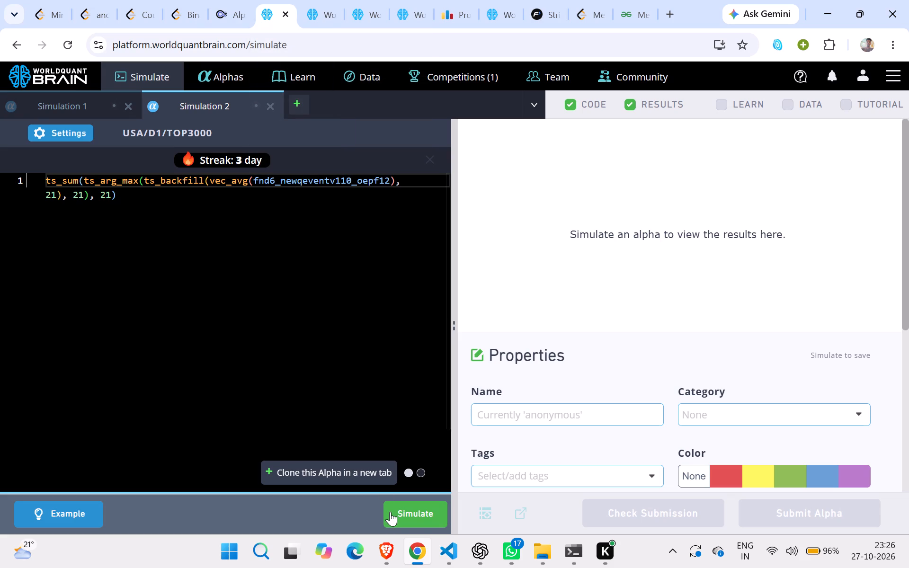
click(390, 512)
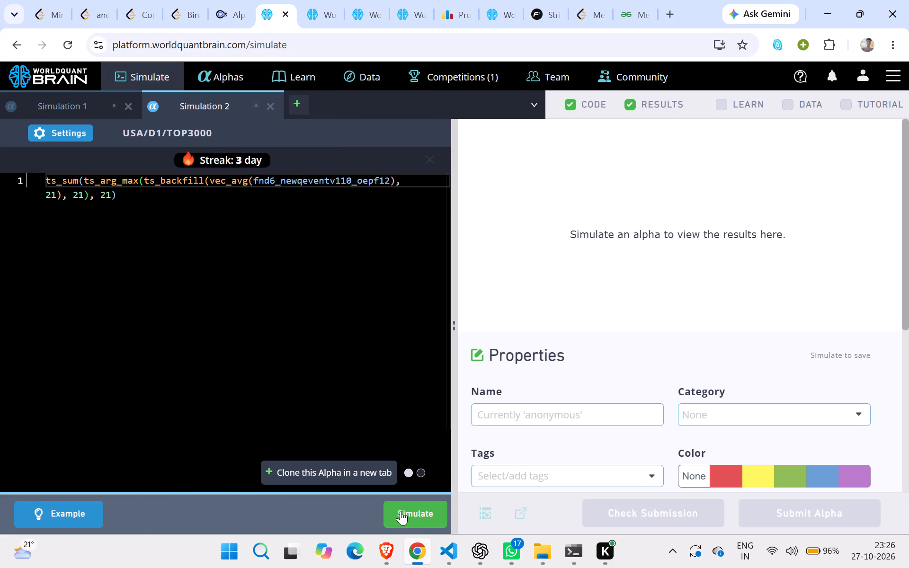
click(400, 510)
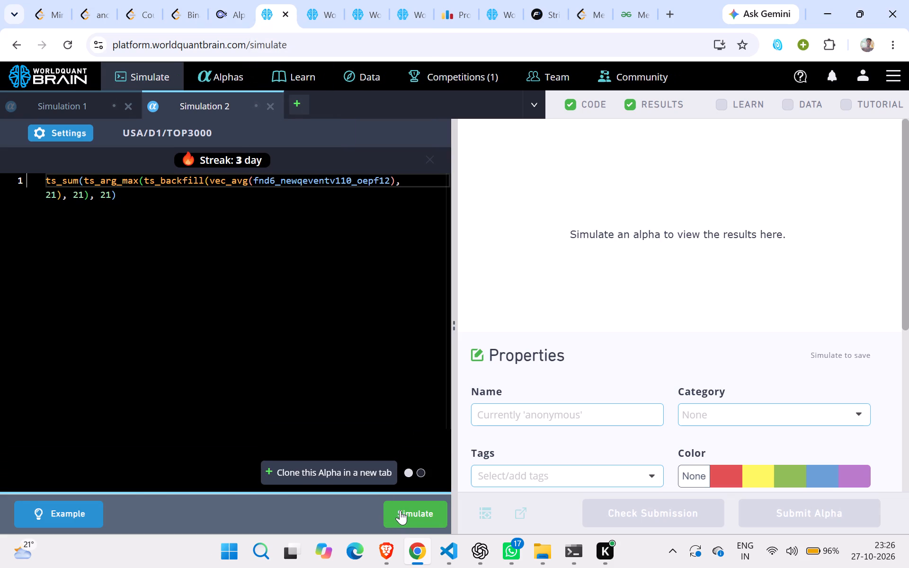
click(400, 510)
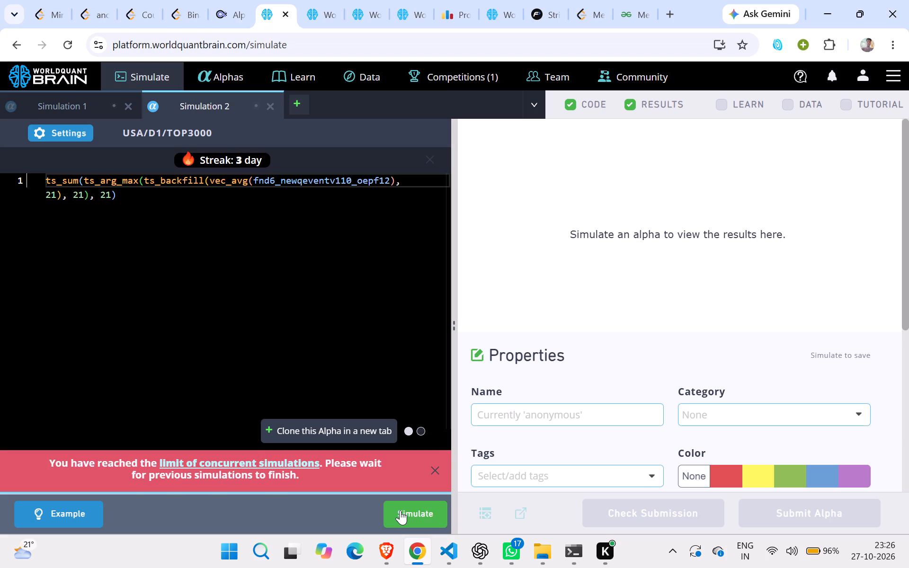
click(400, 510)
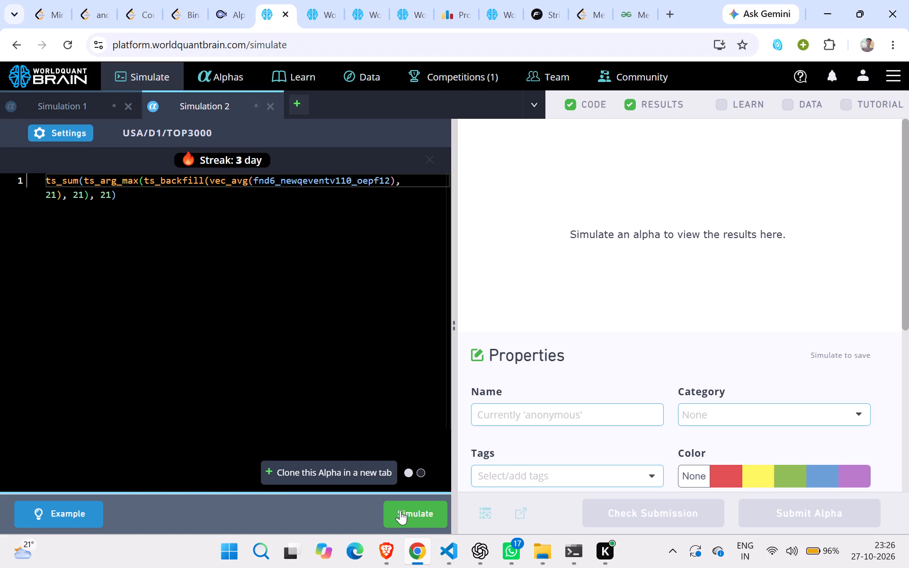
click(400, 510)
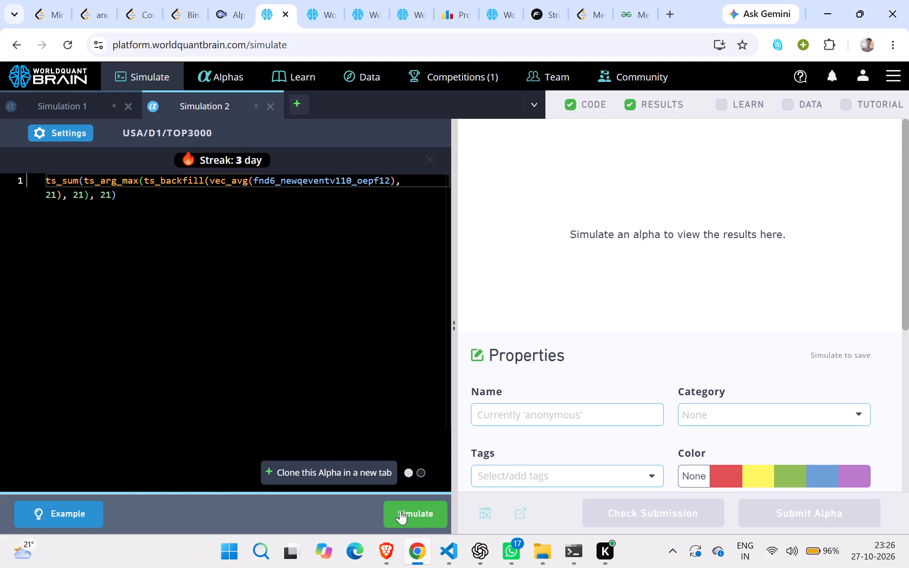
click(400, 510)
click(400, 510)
On the BRAIN tutorial page with Simulation 6, review the Fundamental Alphas summary and task, revealing the task's answer.
click(500, 14)
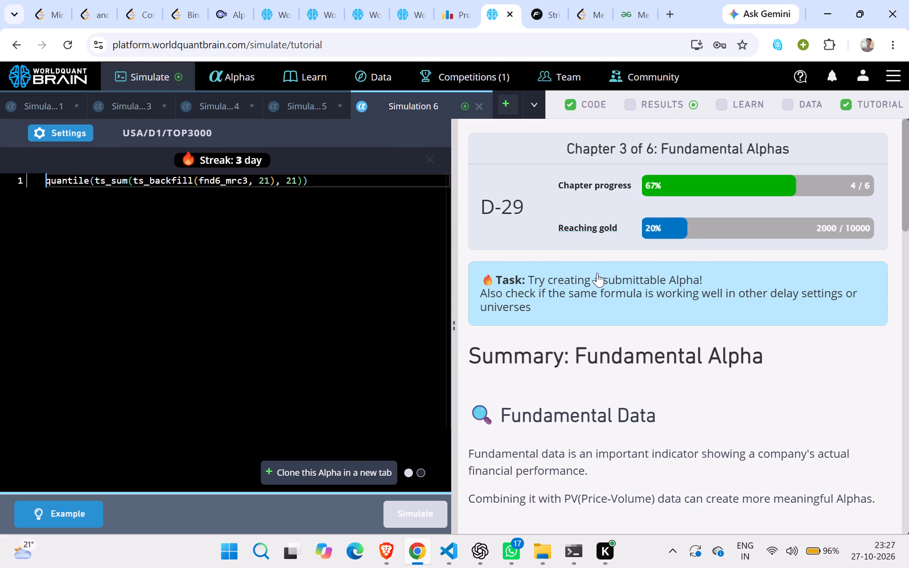
scroll(620, 416, down, 11)
scroll(620, 416, up, 1)
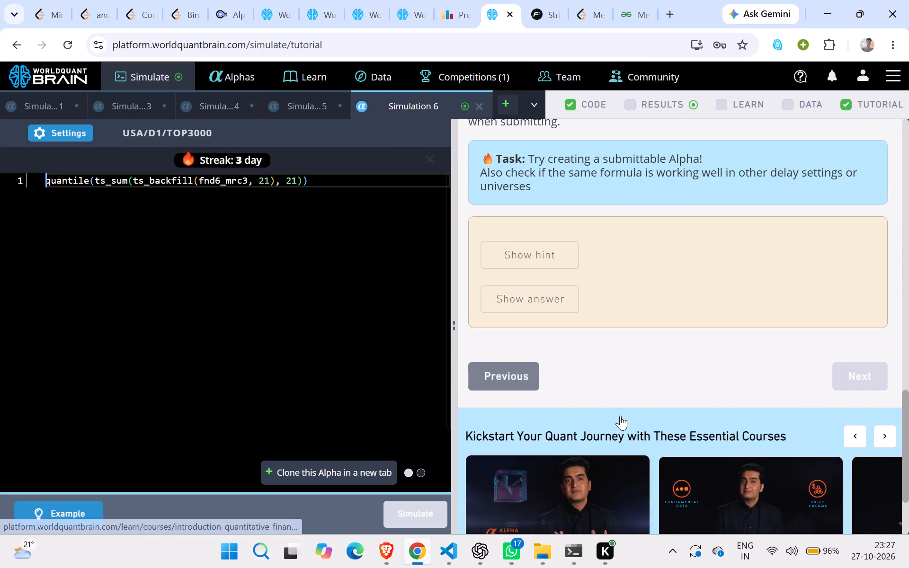
scroll(620, 416, up, 1)
click(566, 305)
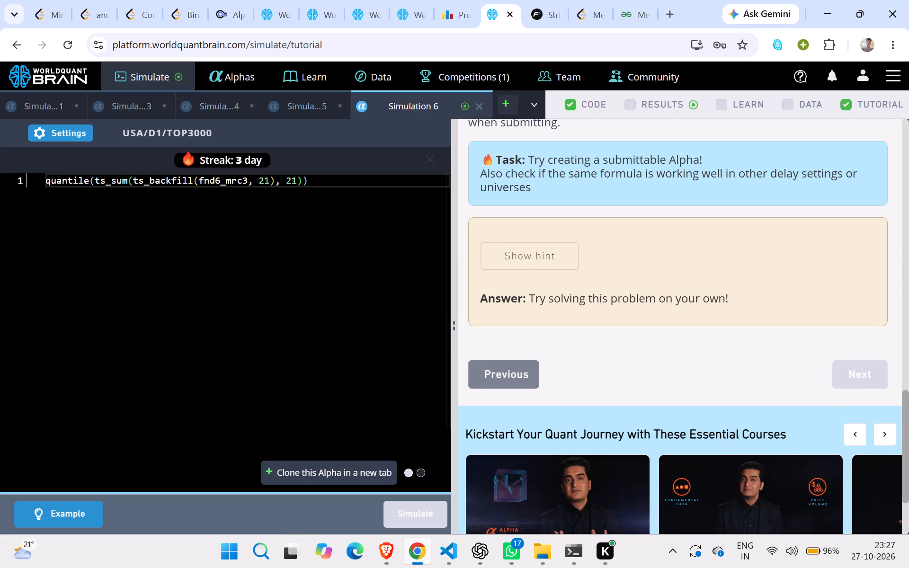
scroll(566, 305, up, 16)
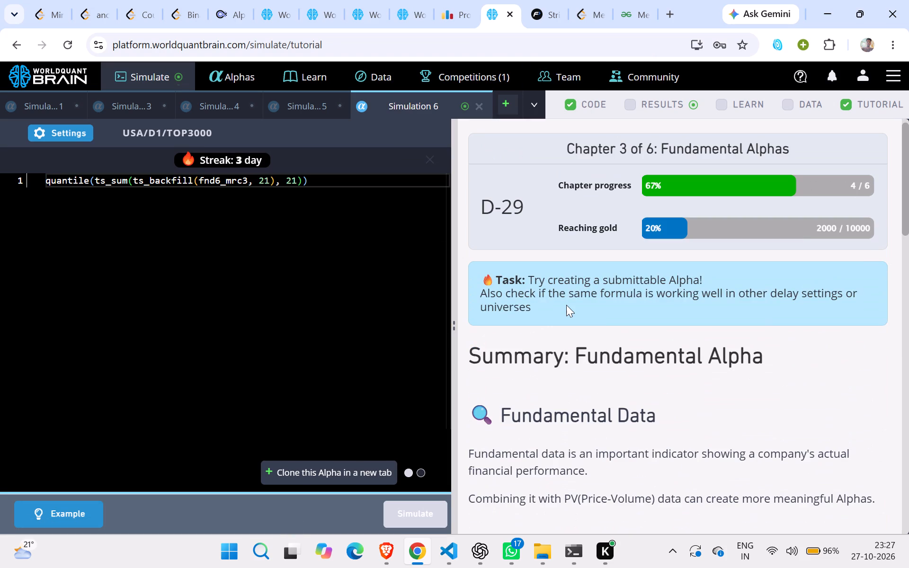
scroll(566, 305, down, 10)
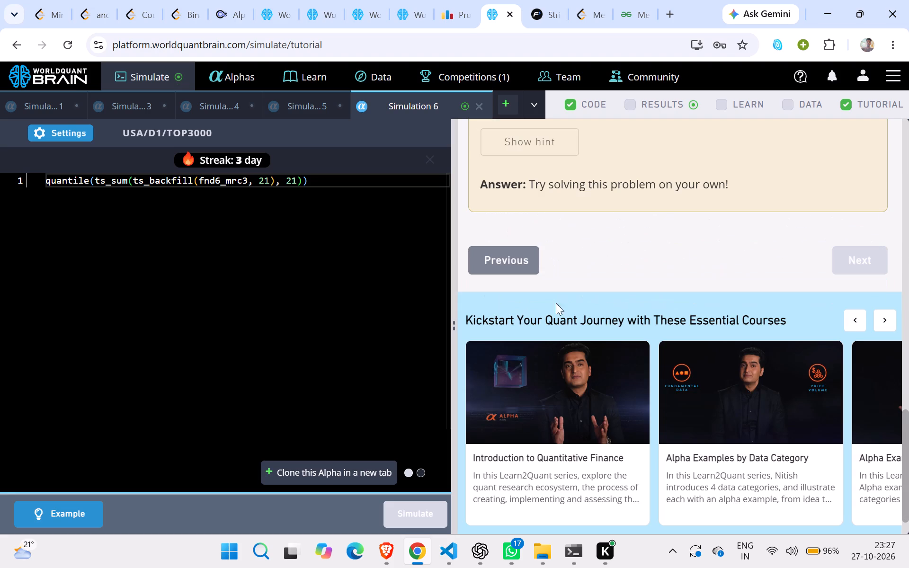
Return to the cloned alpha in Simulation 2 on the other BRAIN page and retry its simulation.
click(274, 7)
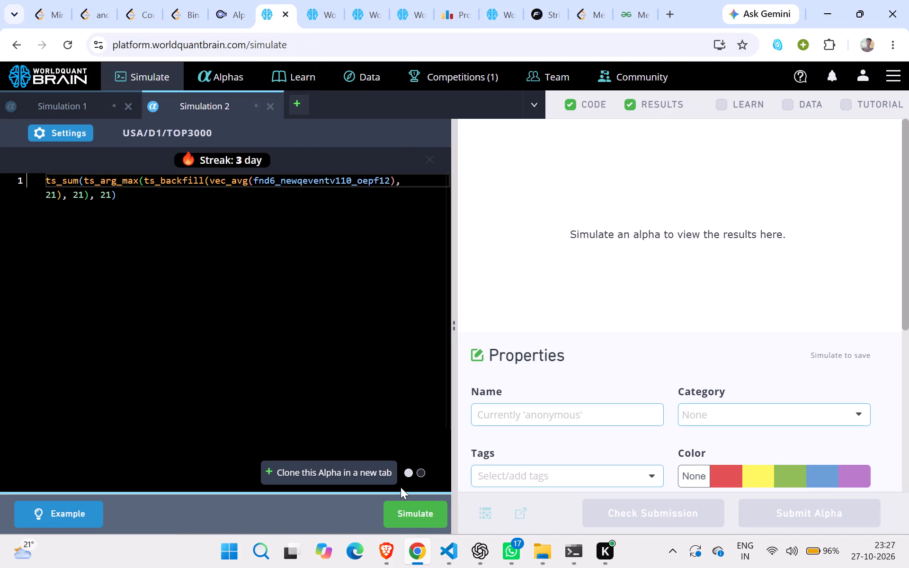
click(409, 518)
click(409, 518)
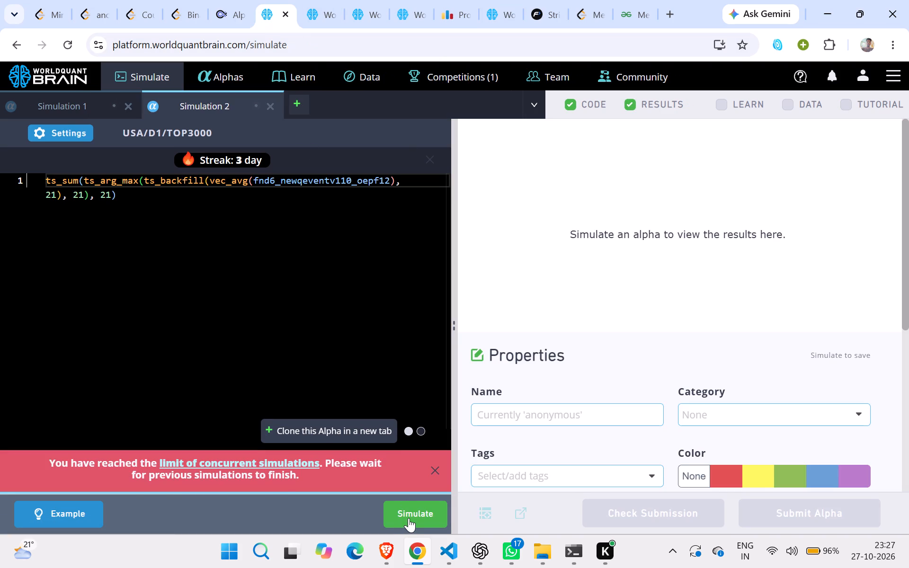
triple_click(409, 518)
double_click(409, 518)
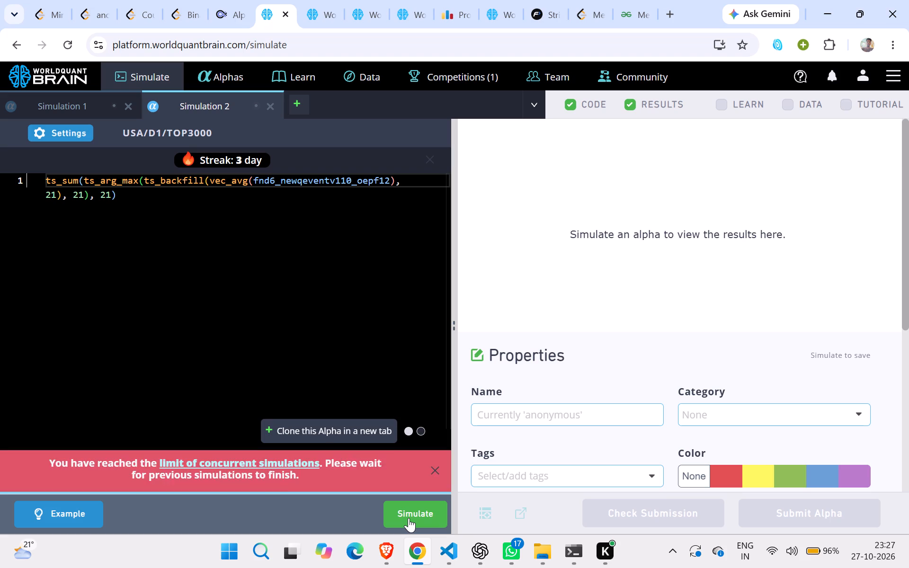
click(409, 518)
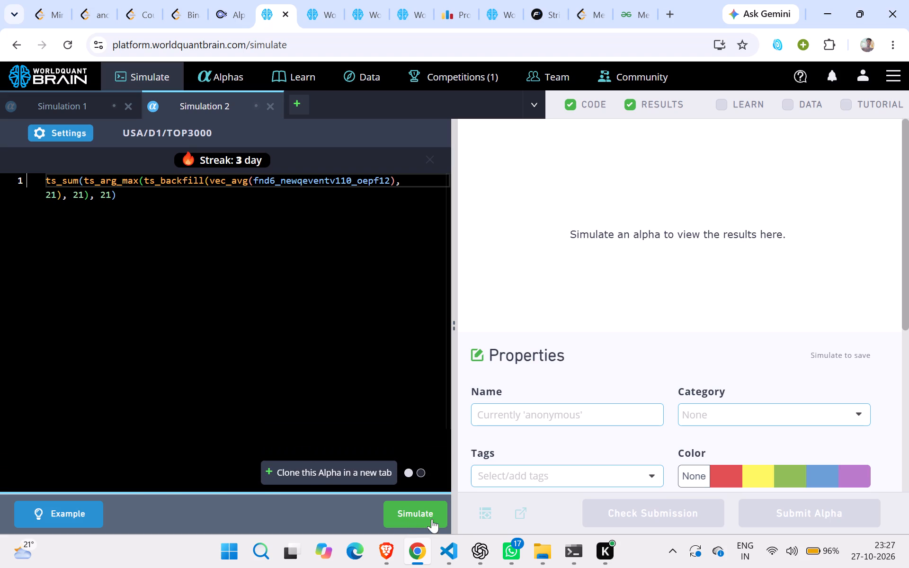
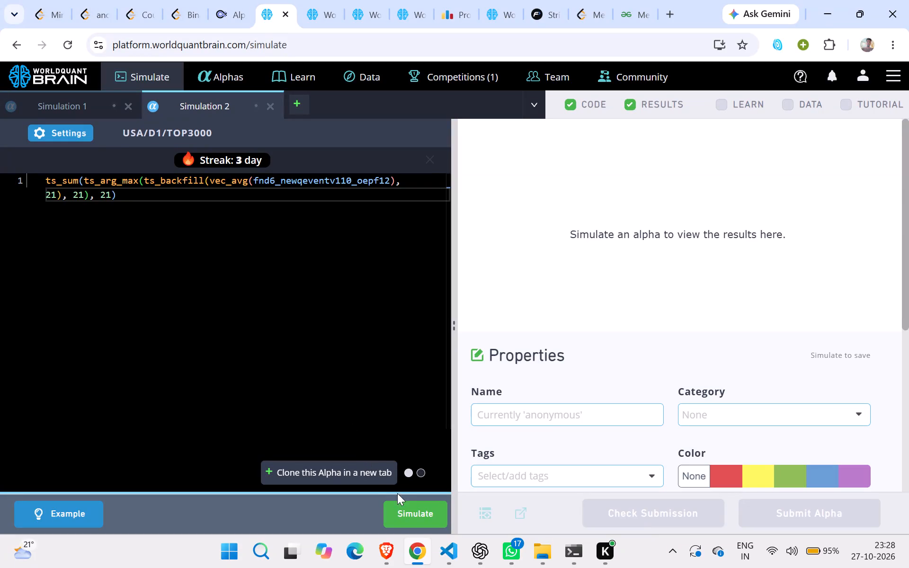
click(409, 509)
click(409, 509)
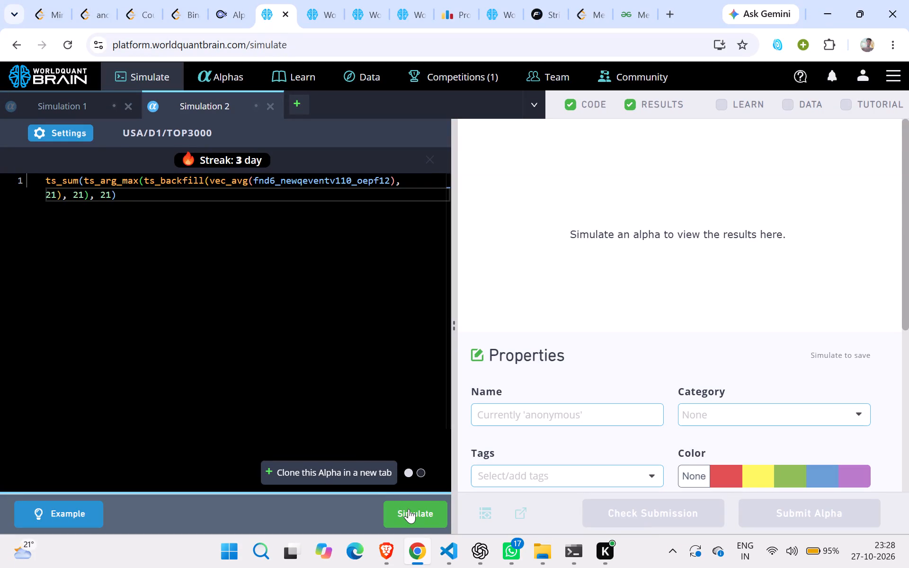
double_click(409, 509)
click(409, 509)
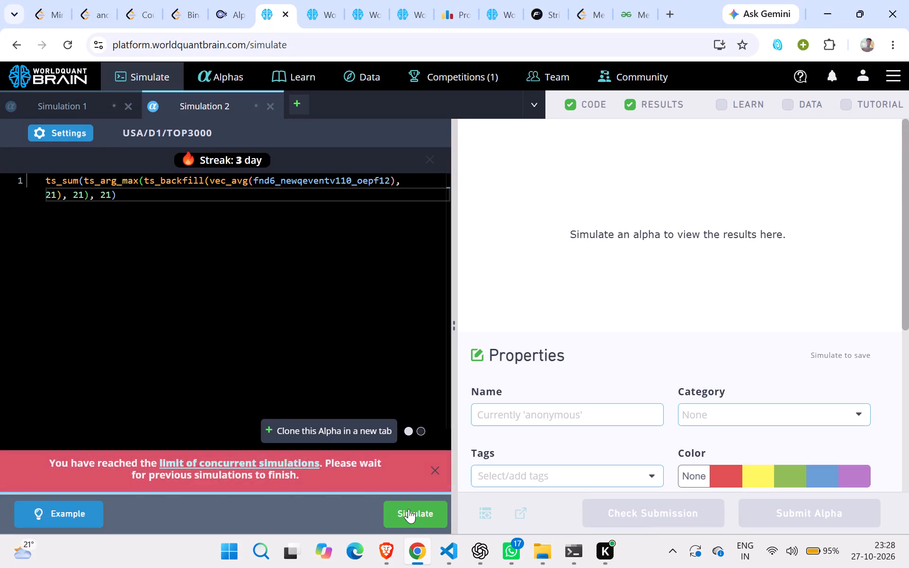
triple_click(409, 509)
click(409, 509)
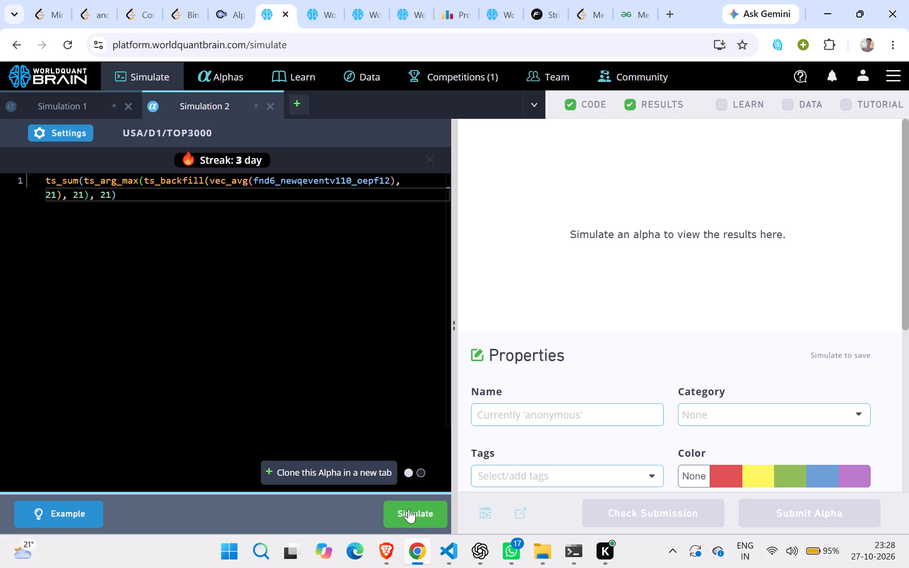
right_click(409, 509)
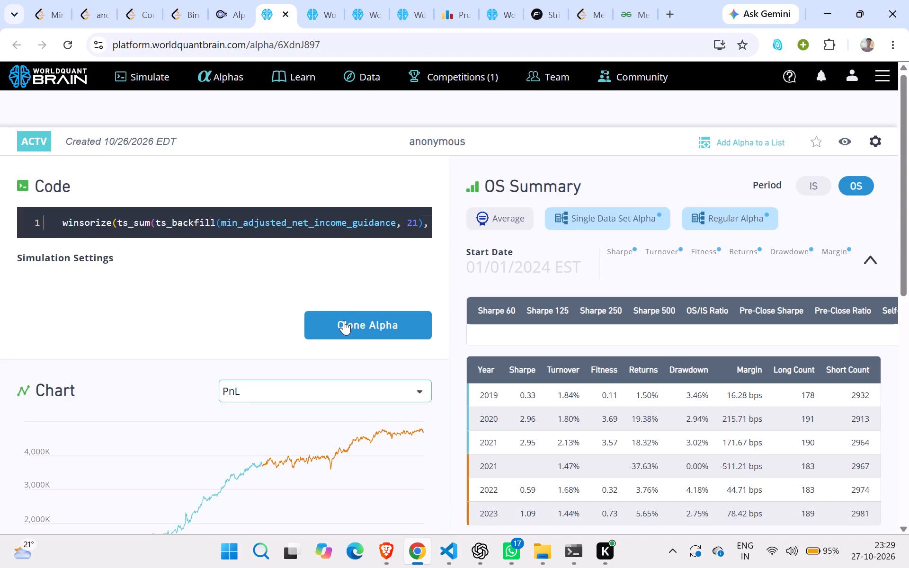
click(344, 320)
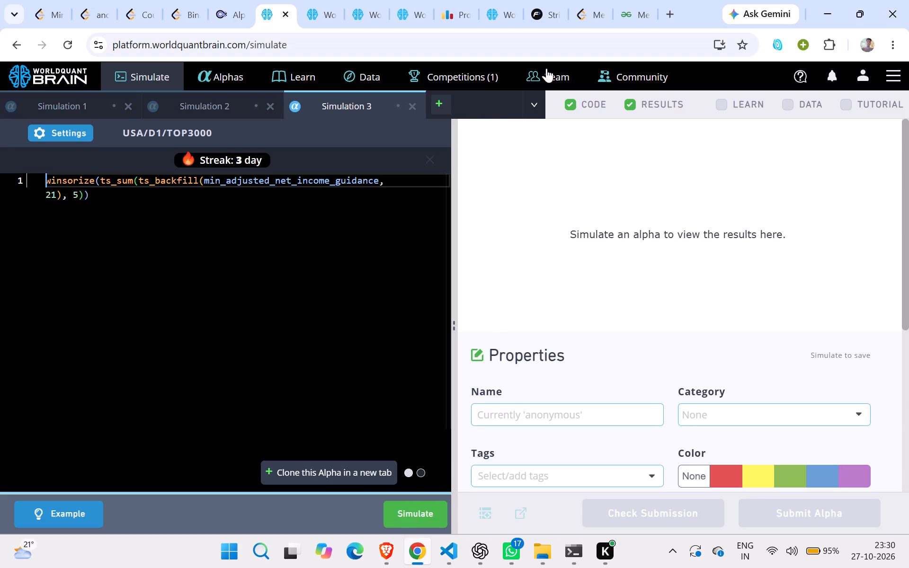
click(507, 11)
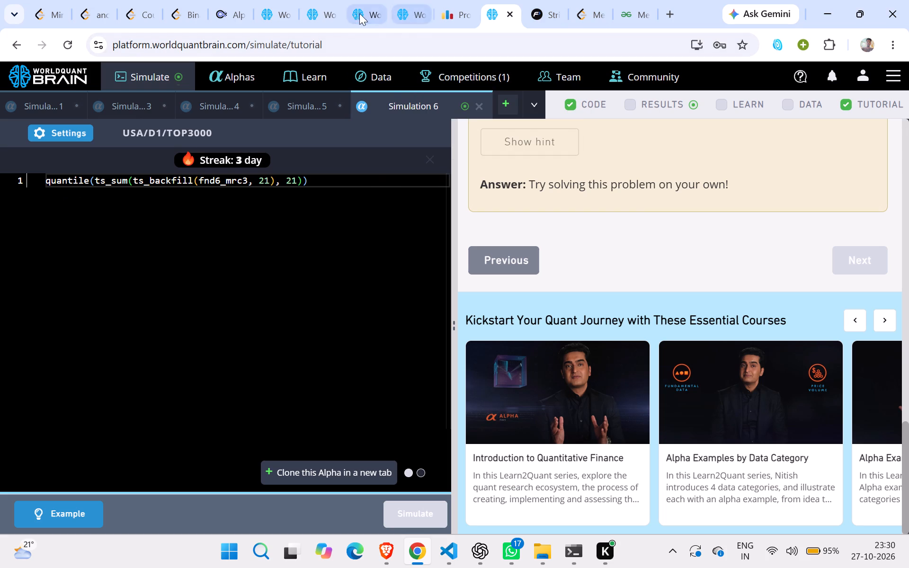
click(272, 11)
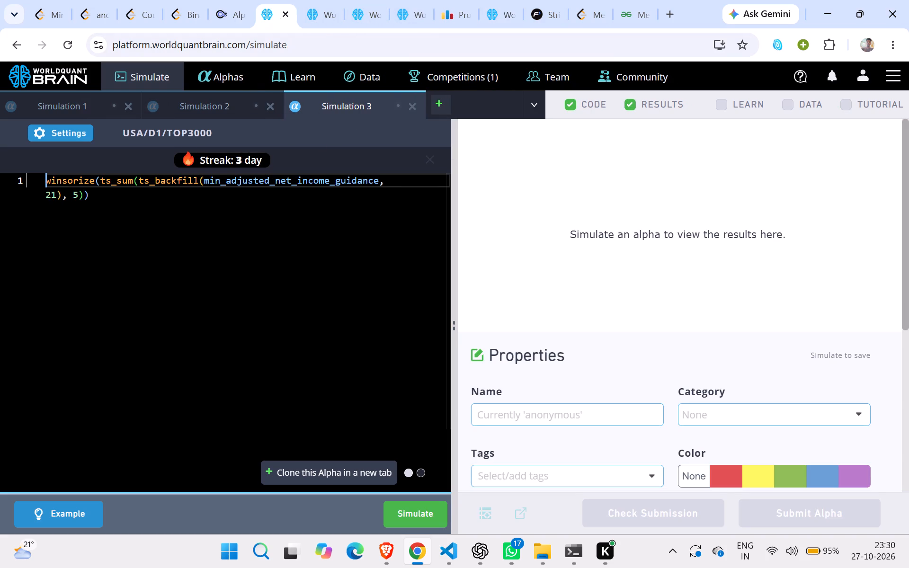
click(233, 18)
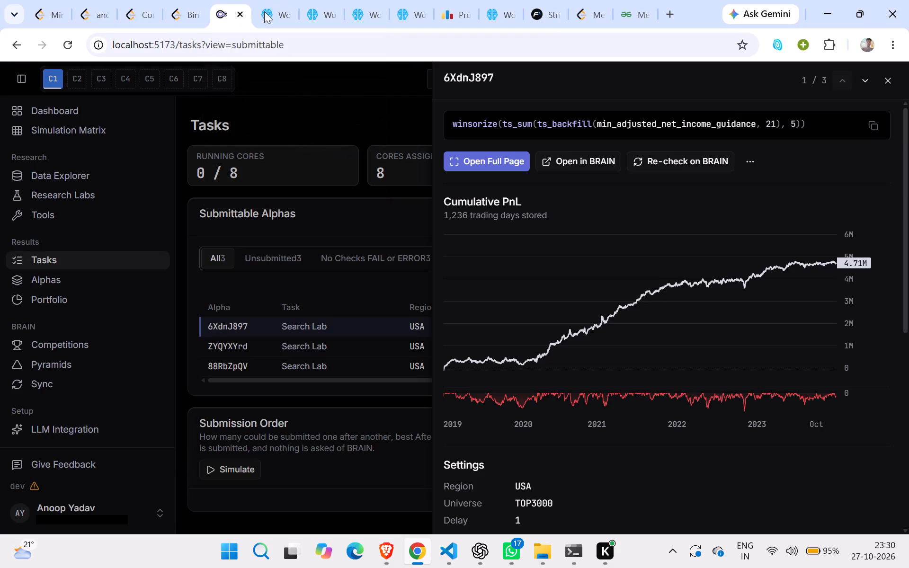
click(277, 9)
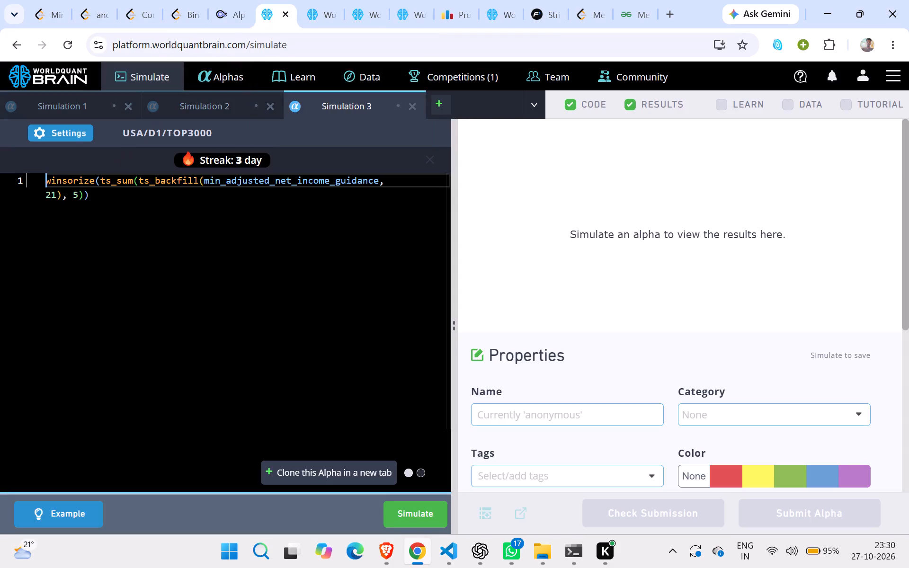
Copy the cloned expression winsorize(ts_sum(ts_backfill(min_adjusted_net_income_guidance, 21), 5)) from Simulation 3 and replace Simulation 6's code with it on the BRAIN tutorial page.
drag(97, 193, 43, 181)
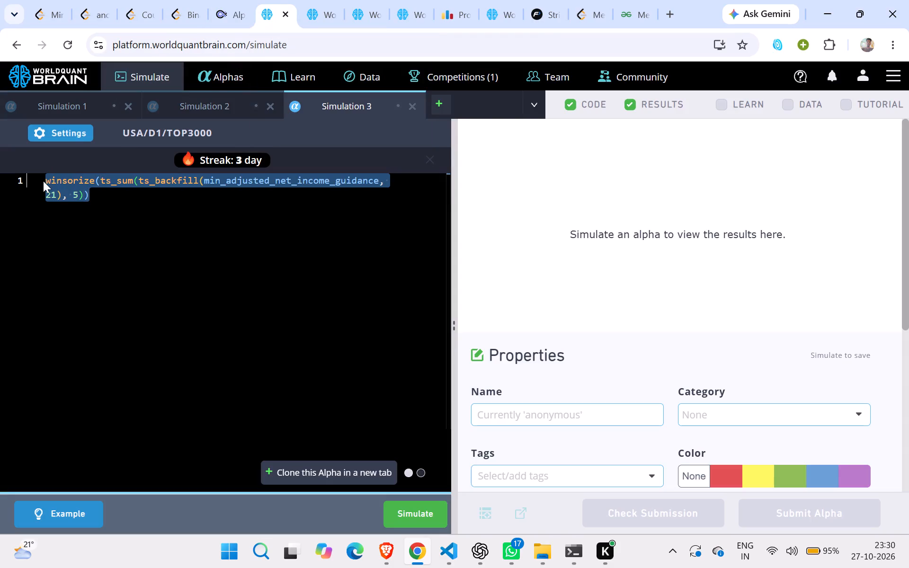
key(ctrl+c)
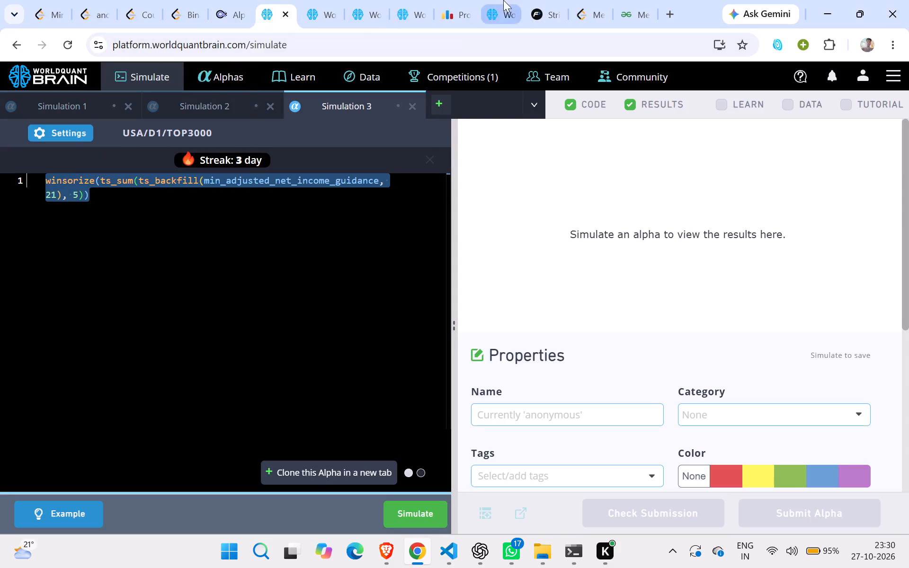
click(499, 1)
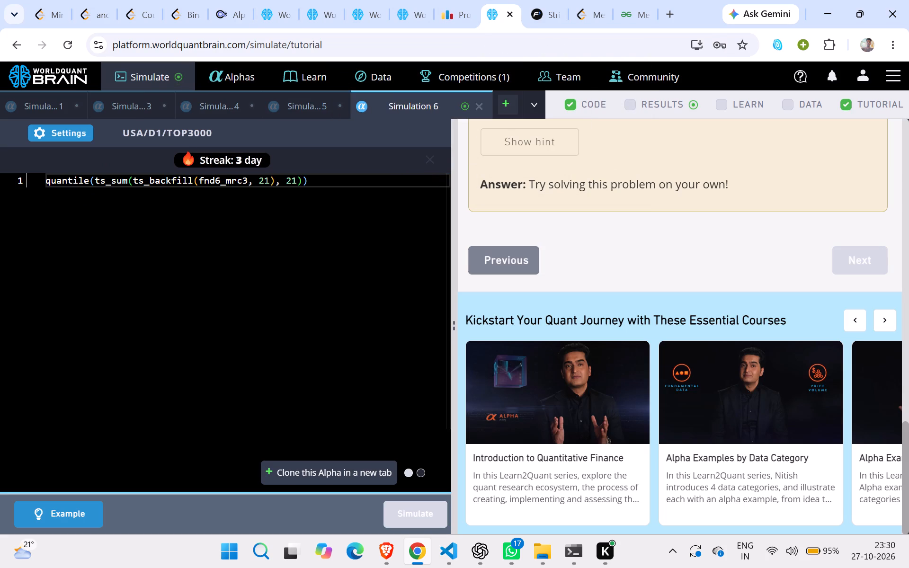
click(330, 177)
key(BackSpace)
key(BackSpace)
key(BackSpace)
key(BackSpace)
key(BackSpace)
key(BackSpace)
key(BackSpace)
key(BackSpace)
key(BackSpace)
key(BackSpace)
key(BackSpace)
key(BackSpace)
key(BackSpace)
key(BackSpace)
key(BackSpace)
key(BackSpace)
key(BackSpace)
key(BackSpace)
key(BackSpace)
key(BackSpace)
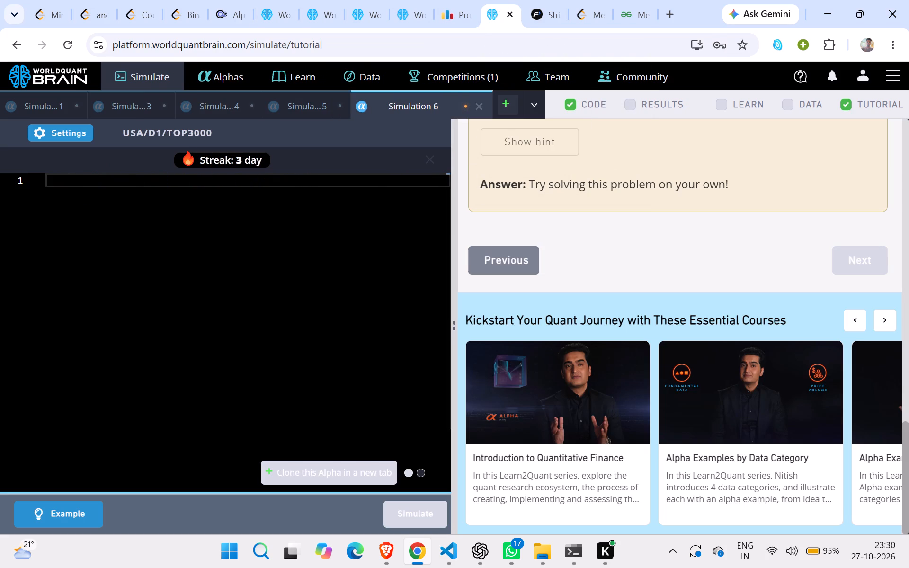
key(ctrl+v)
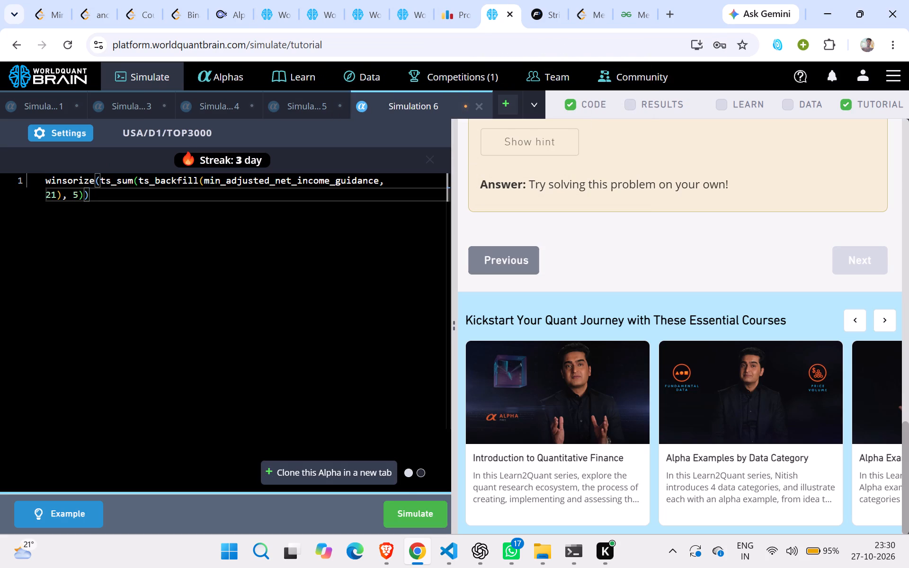
Start simulating the min_adjusted_net_income_guidance alpha in Simulation 6.
click(409, 508)
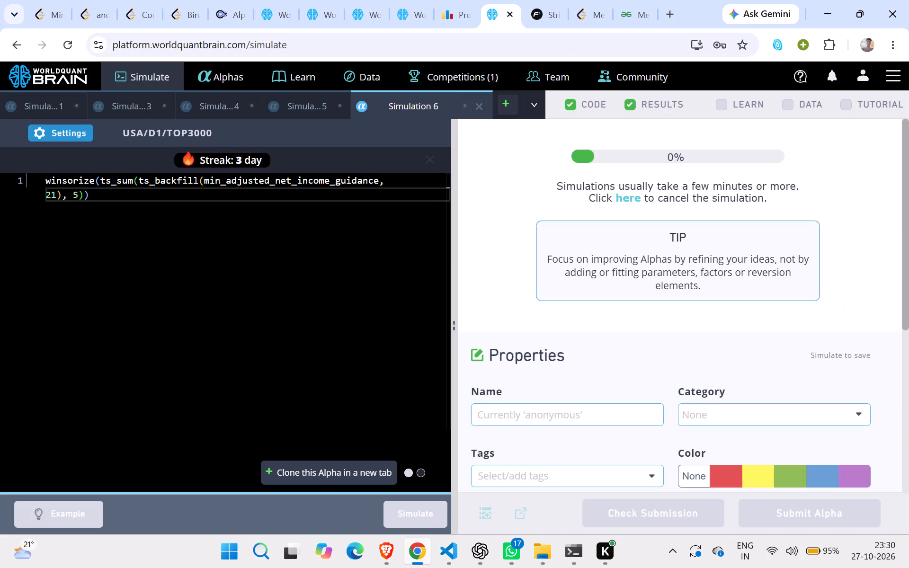
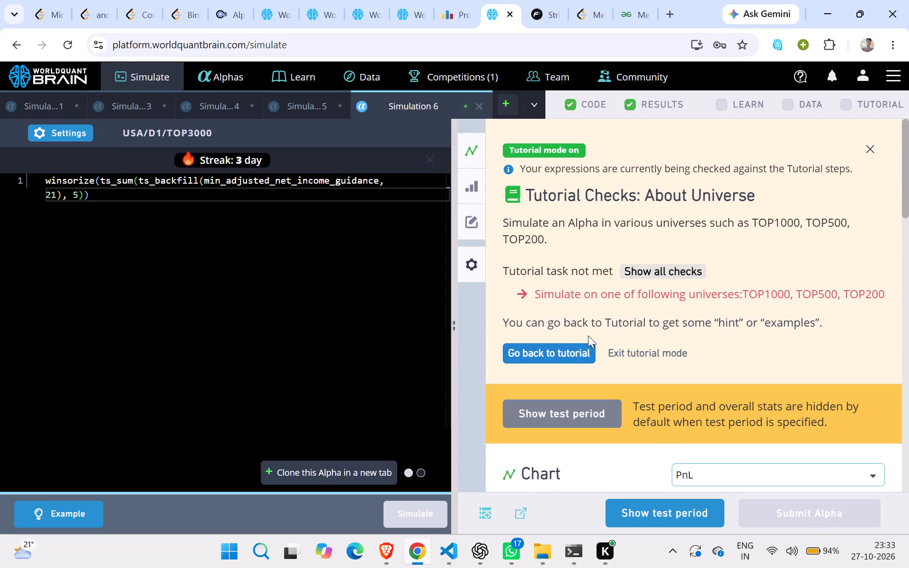
scroll(622, 302, up, 3)
scroll(622, 302, right, 1)
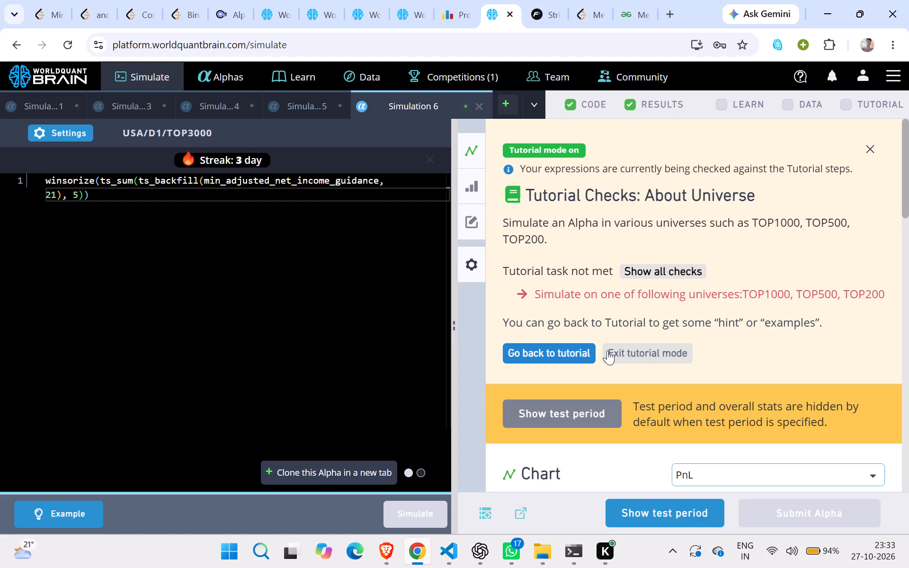
click(663, 505)
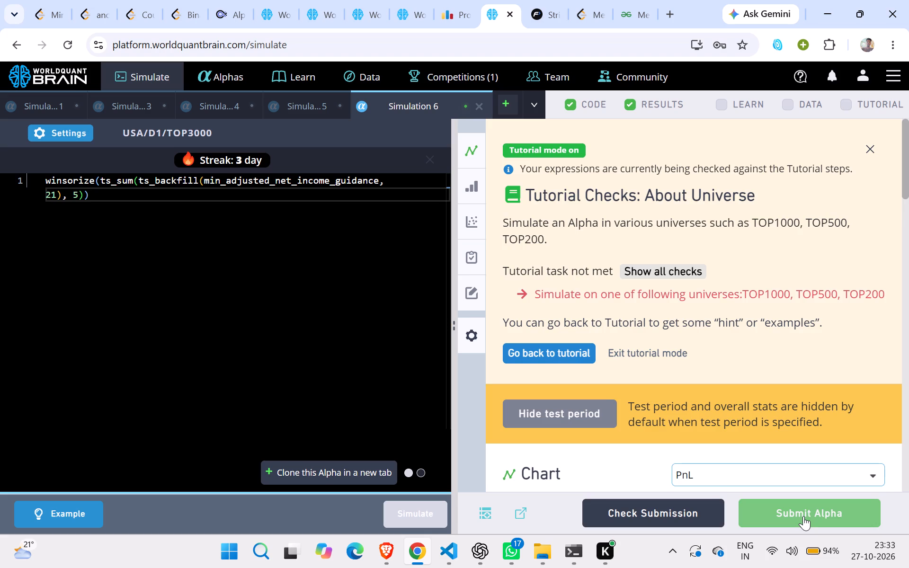
click(803, 516)
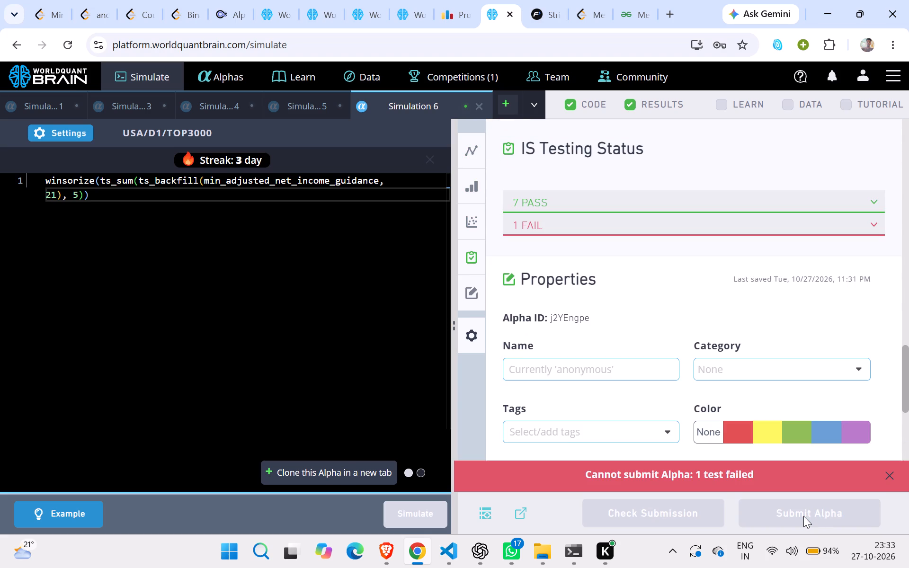
click(725, 226)
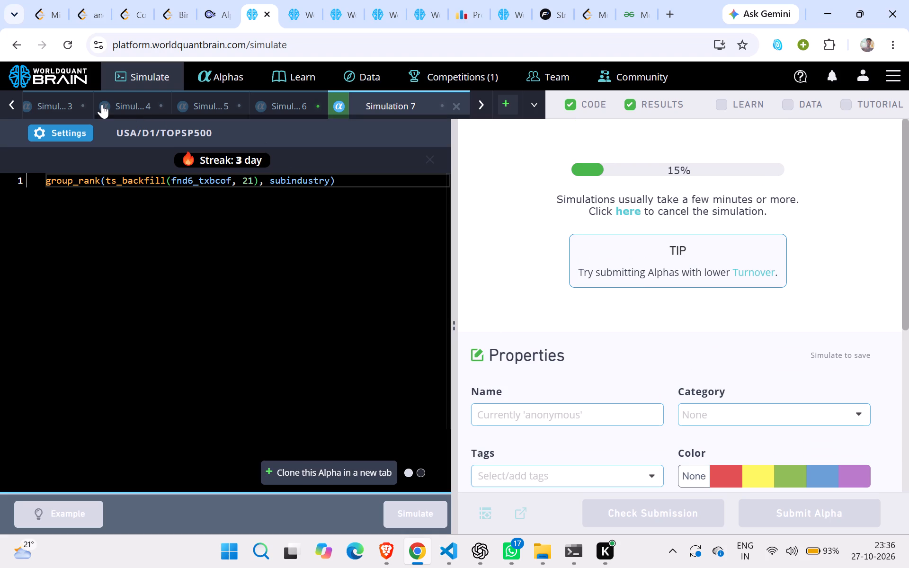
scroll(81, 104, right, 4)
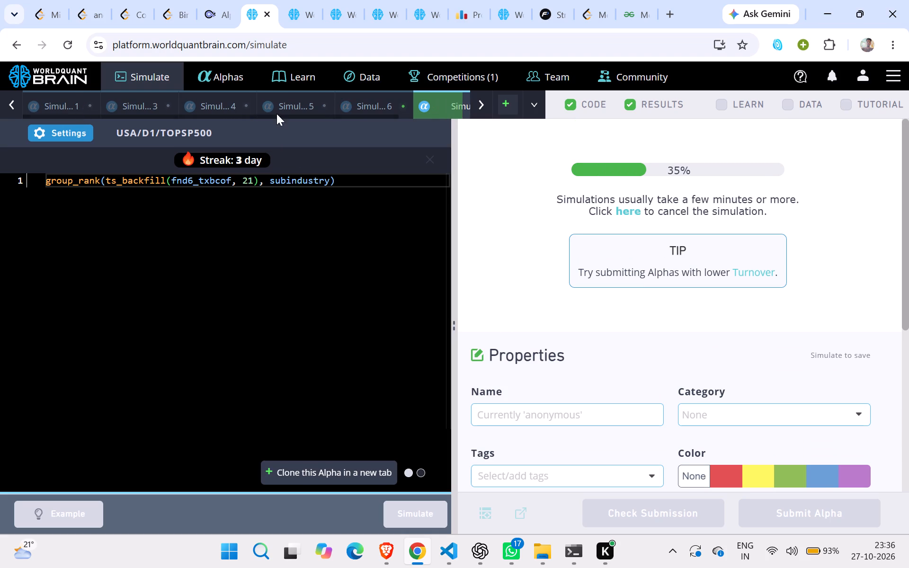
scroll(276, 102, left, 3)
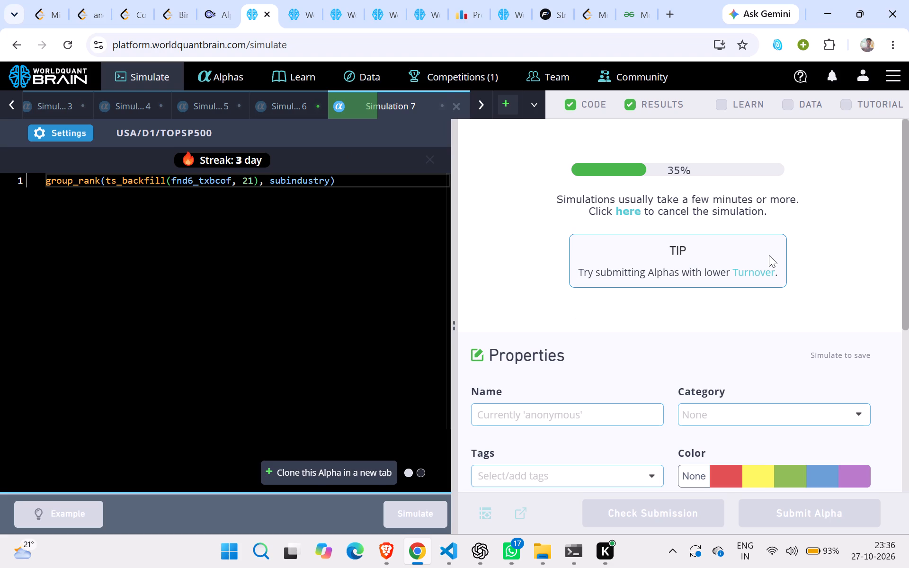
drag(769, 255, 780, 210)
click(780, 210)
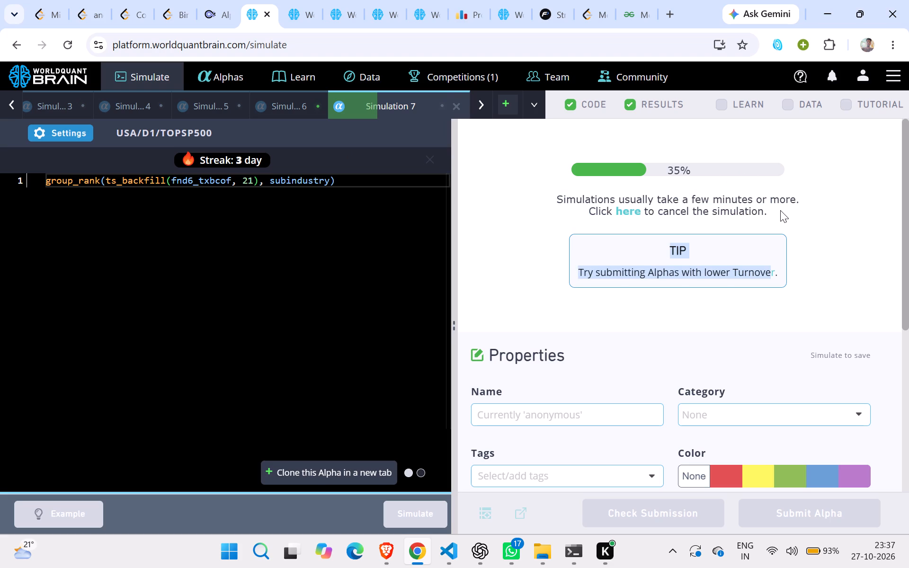
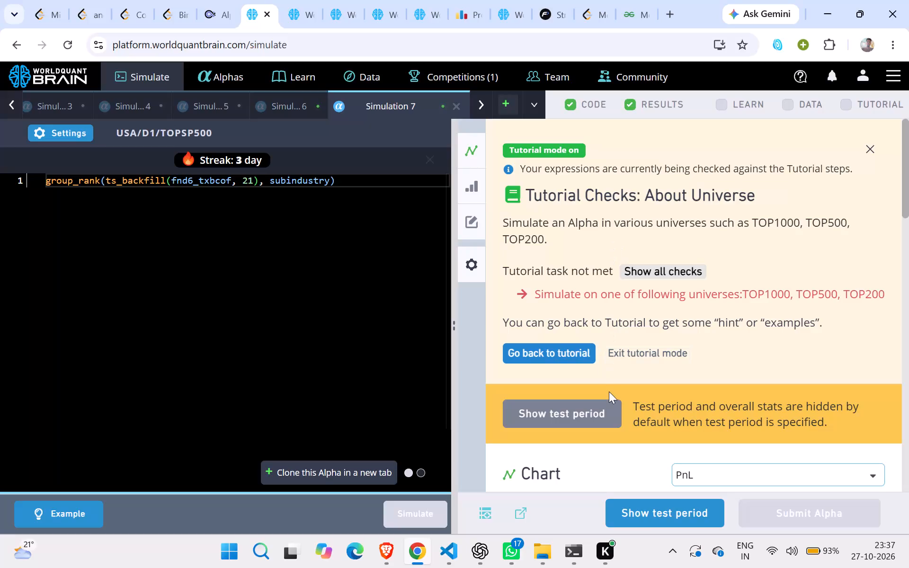
Reveal the test period results of the simulated group_rank alpha and submit the alpha.
click(646, 515)
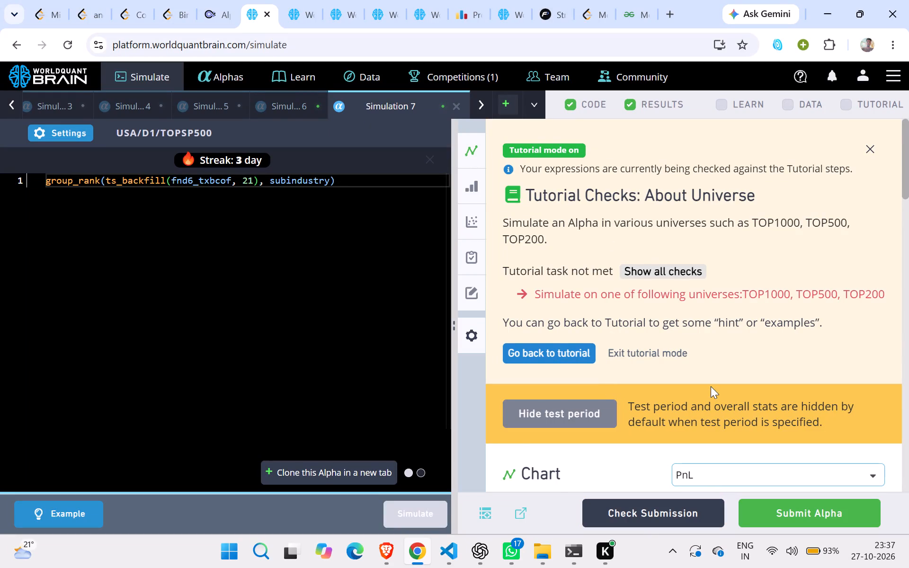
scroll(711, 386, down, 7)
click(804, 516)
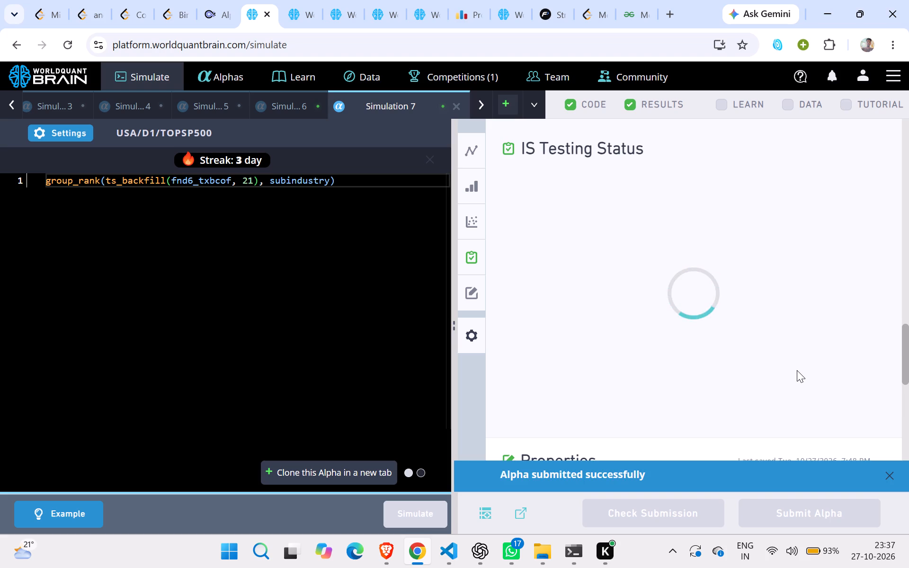
Open the tutorial's Fundamental Alphas chapter, read its task and reveal the hint and the answer.
scroll(686, 284, up, 7)
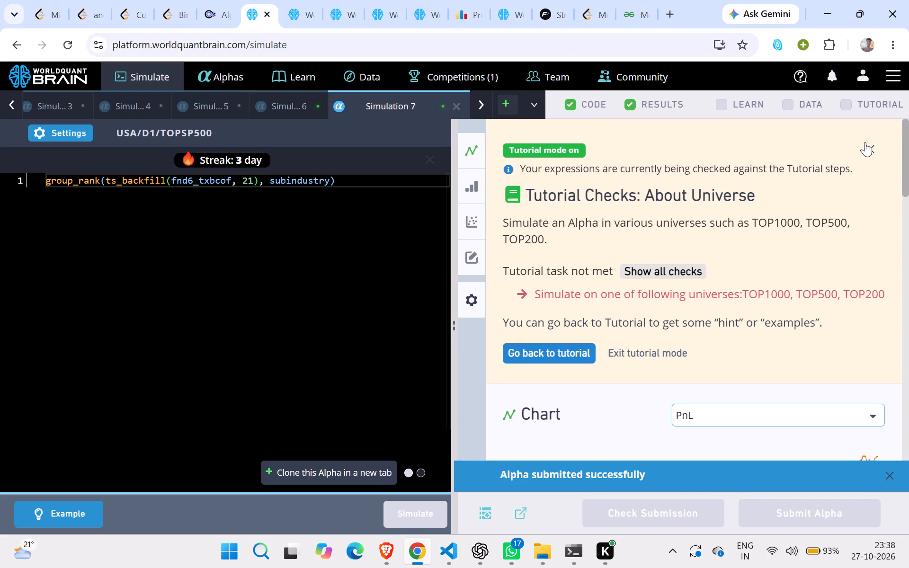
click(848, 103)
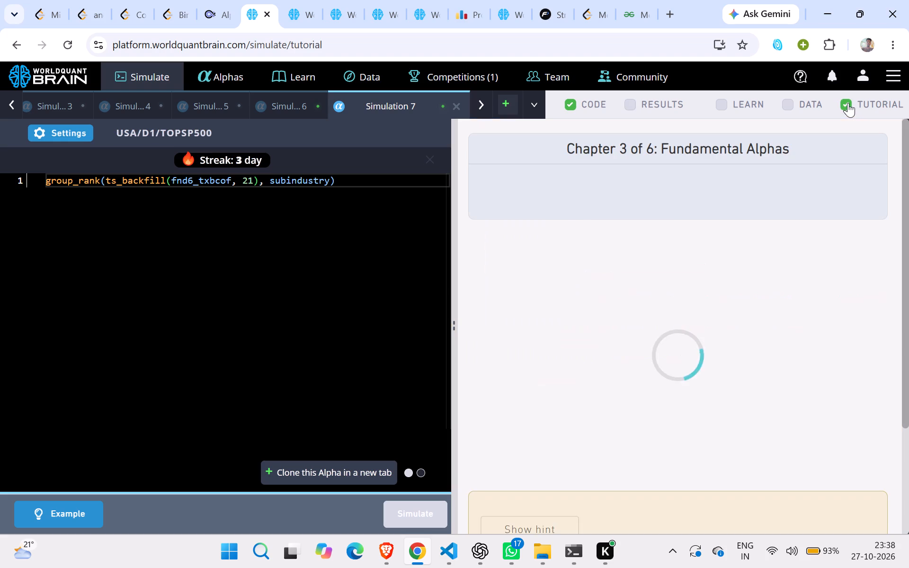
scroll(701, 272, down, 6)
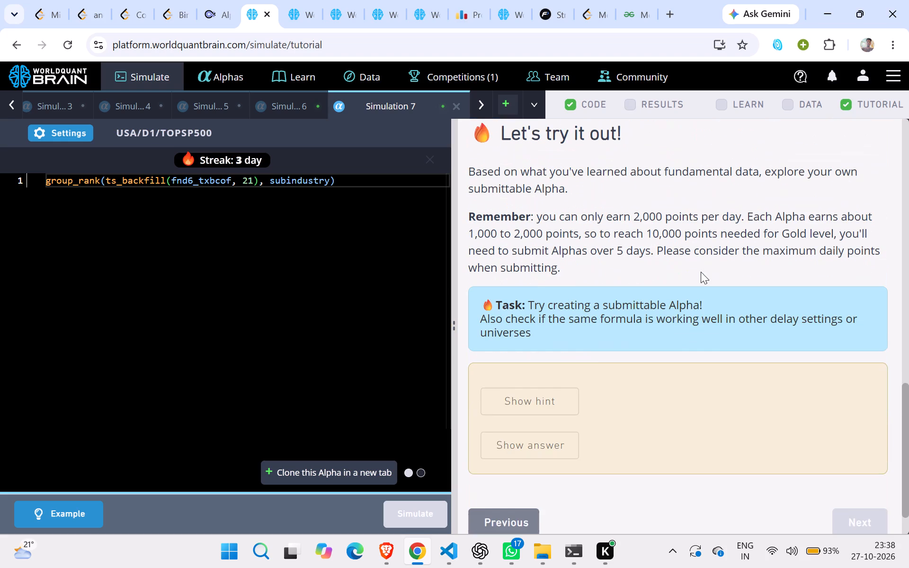
scroll(701, 272, down, 3)
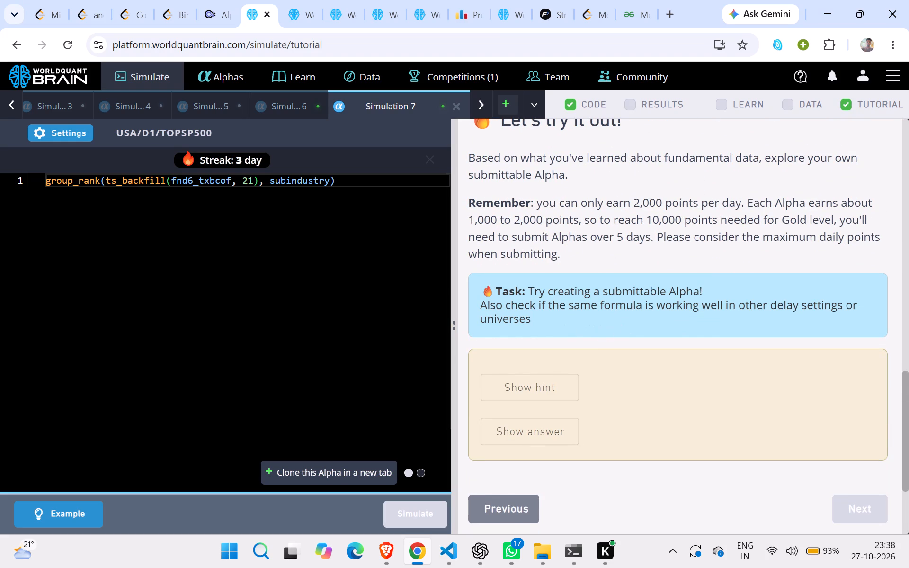
drag(492, 296, 588, 326)
click(588, 326)
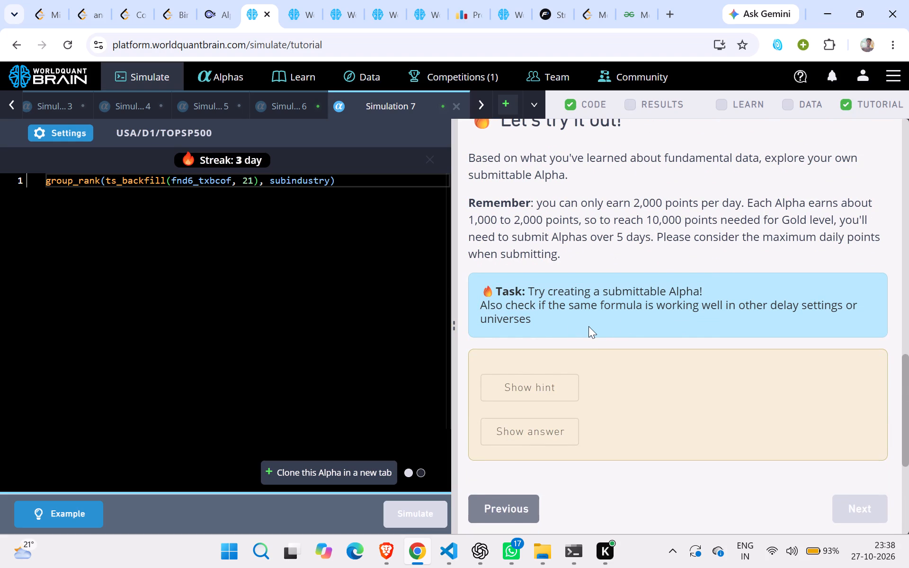
scroll(588, 326, up, 6)
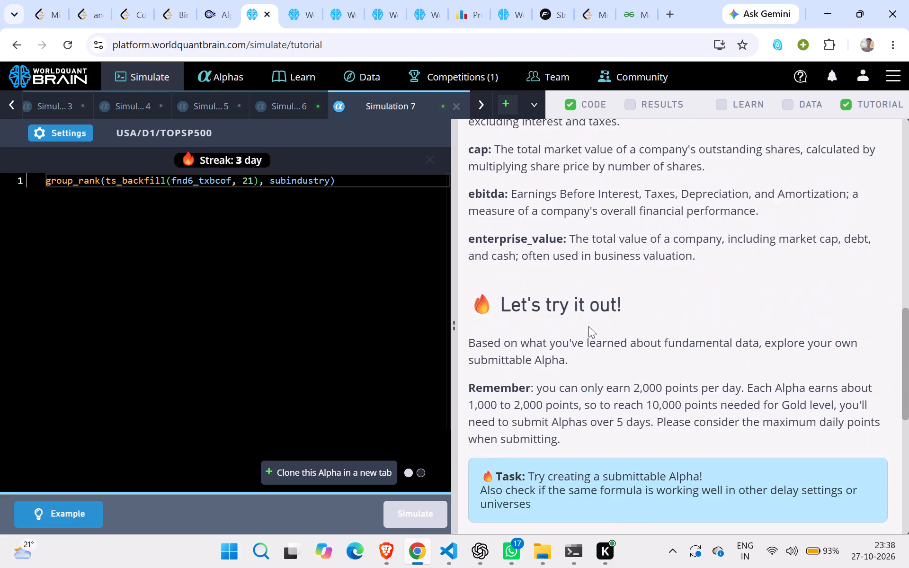
scroll(588, 326, up, 4)
scroll(588, 326, down, 2)
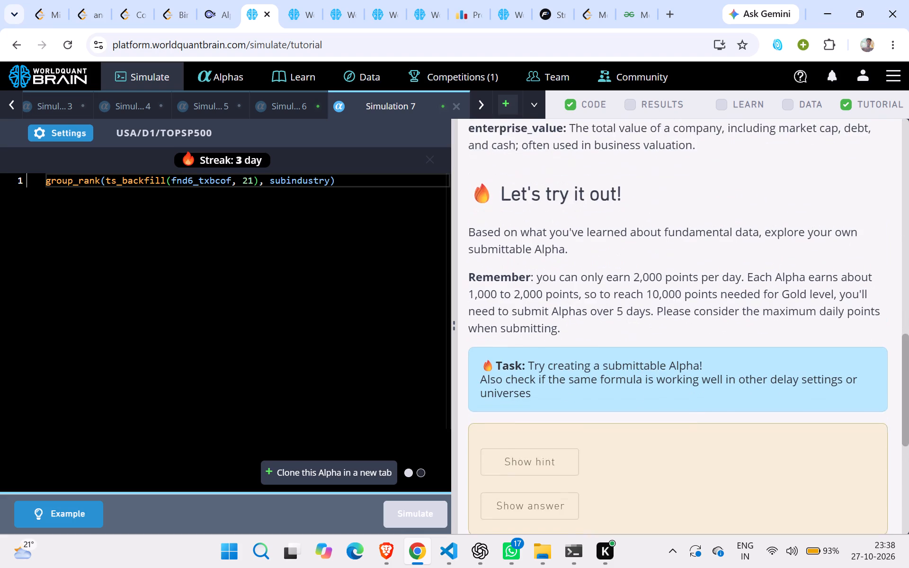
scroll(588, 326, down, 3)
scroll(588, 326, up, 7)
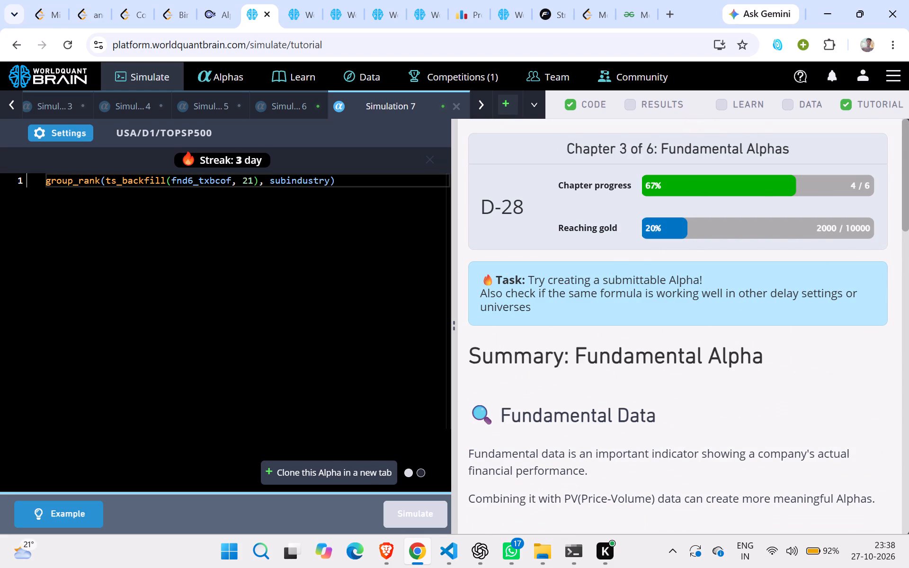
scroll(623, 342, down, 6)
click(566, 278)
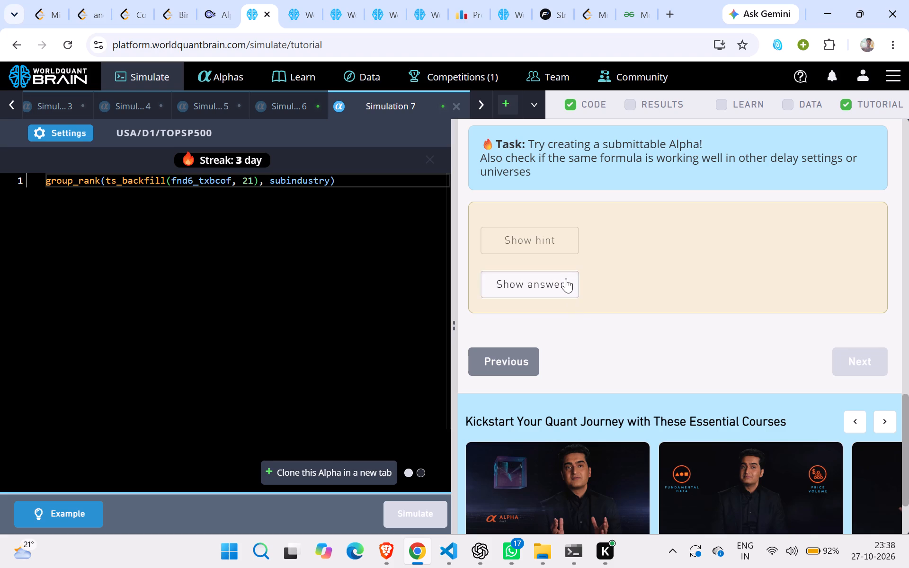
click(564, 249)
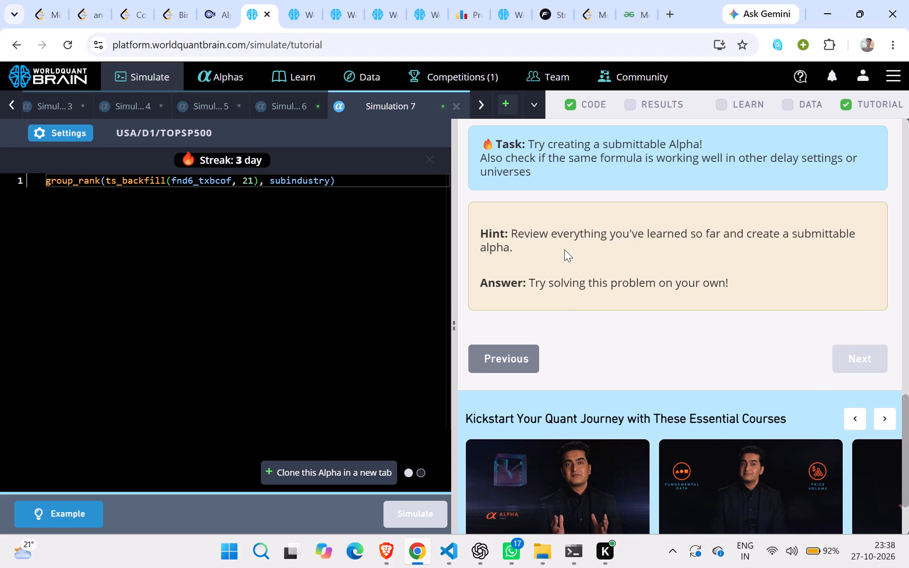
Review the tutorial task, hint, answer and the chapter's progress and Fundamental Alpha summary.
scroll(564, 249, up, 1)
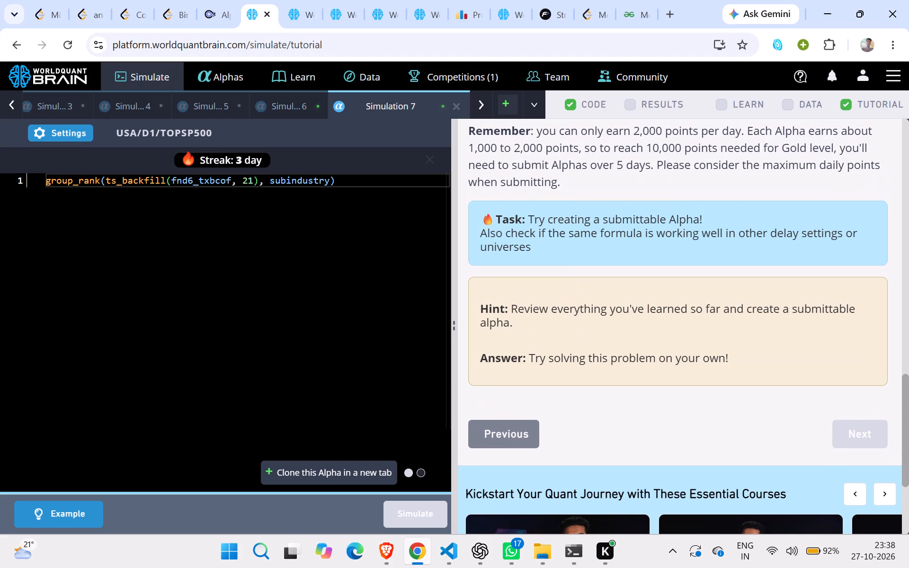
drag(526, 213, 686, 331)
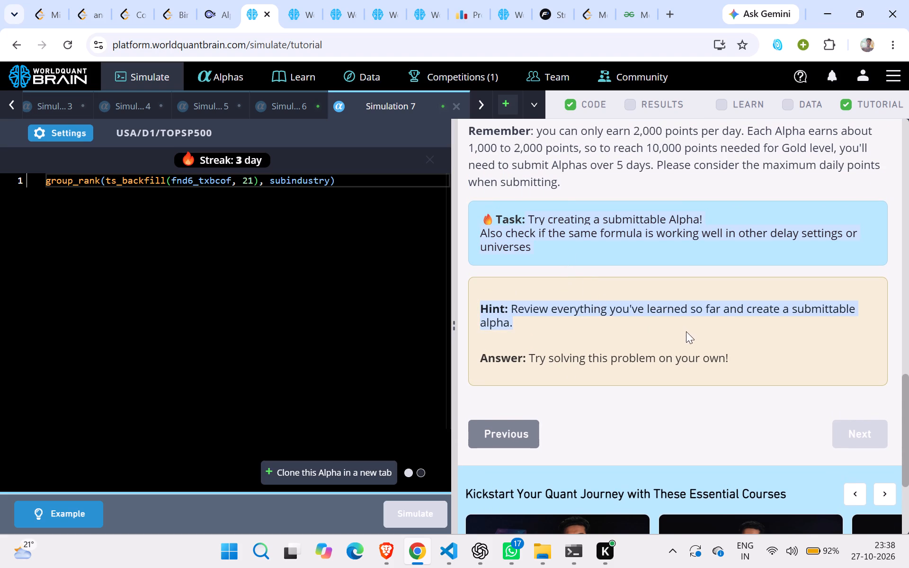
drag(686, 331, 721, 346)
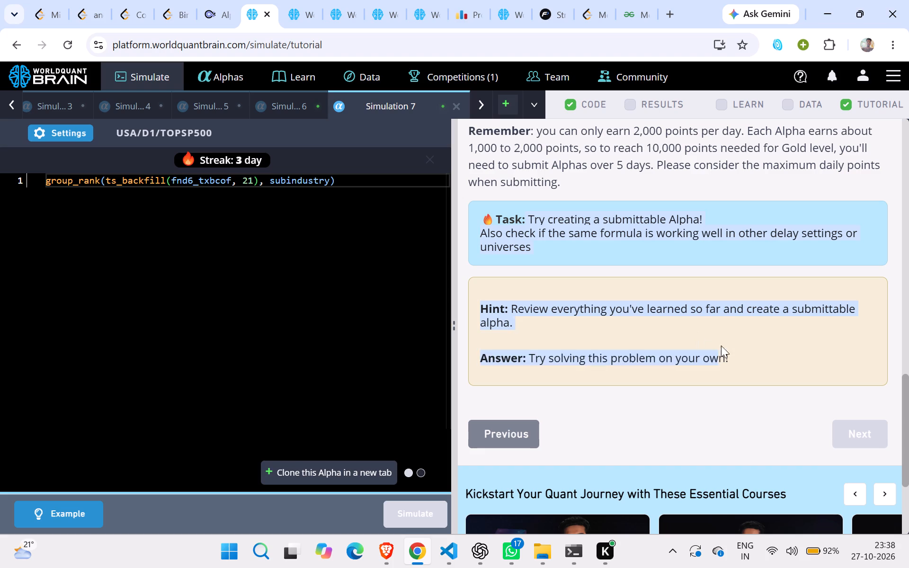
drag(721, 346, 781, 353)
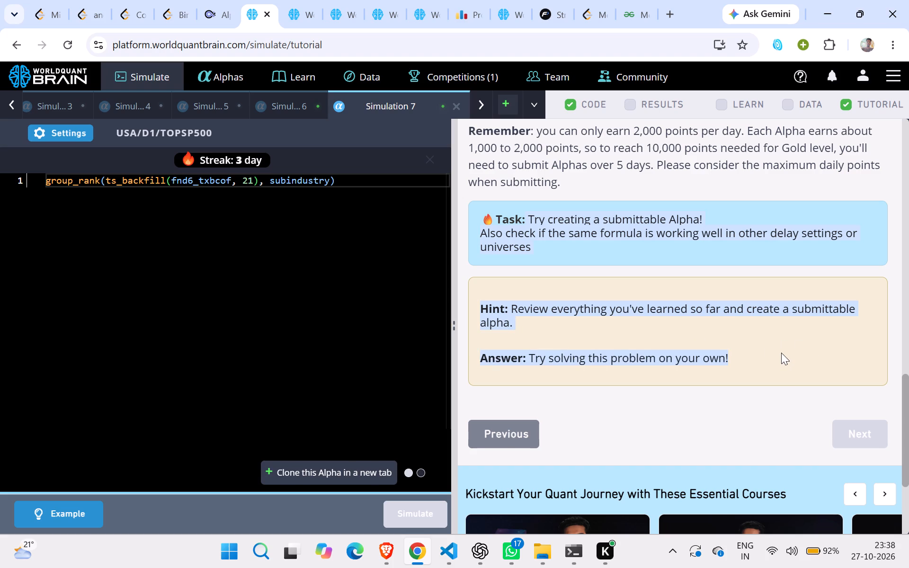
click(781, 353)
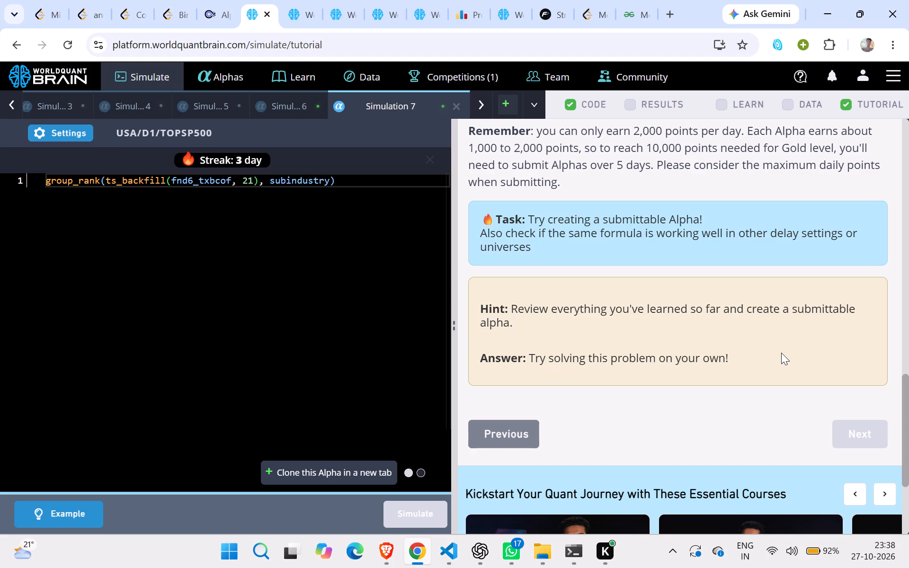
scroll(781, 353, up, 1)
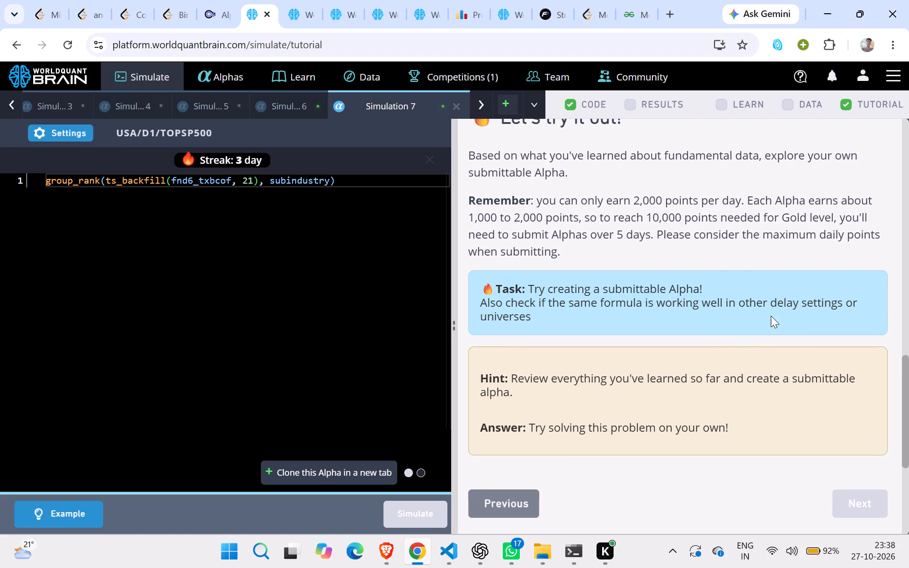
scroll(771, 316, up, 3)
scroll(771, 316, down, 1)
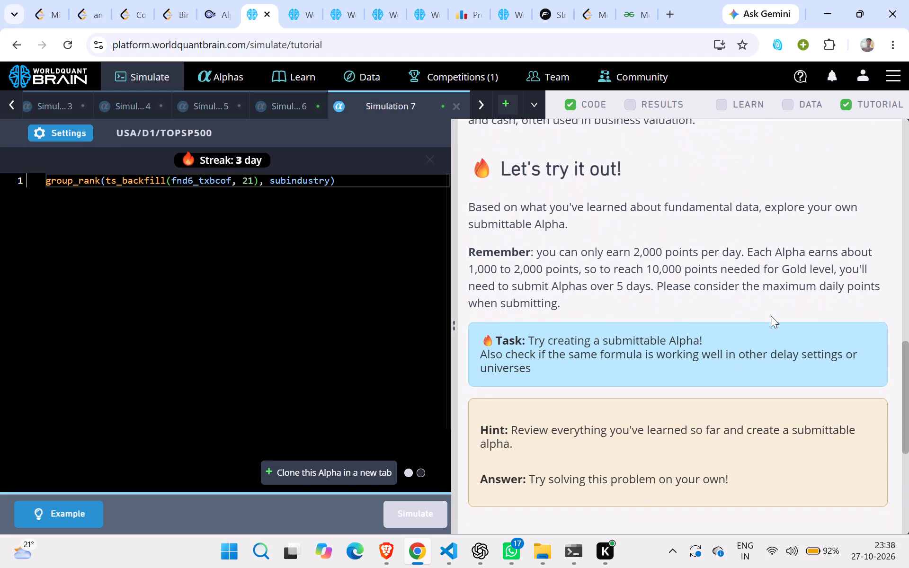
scroll(771, 316, down, 1)
scroll(771, 316, up, 2)
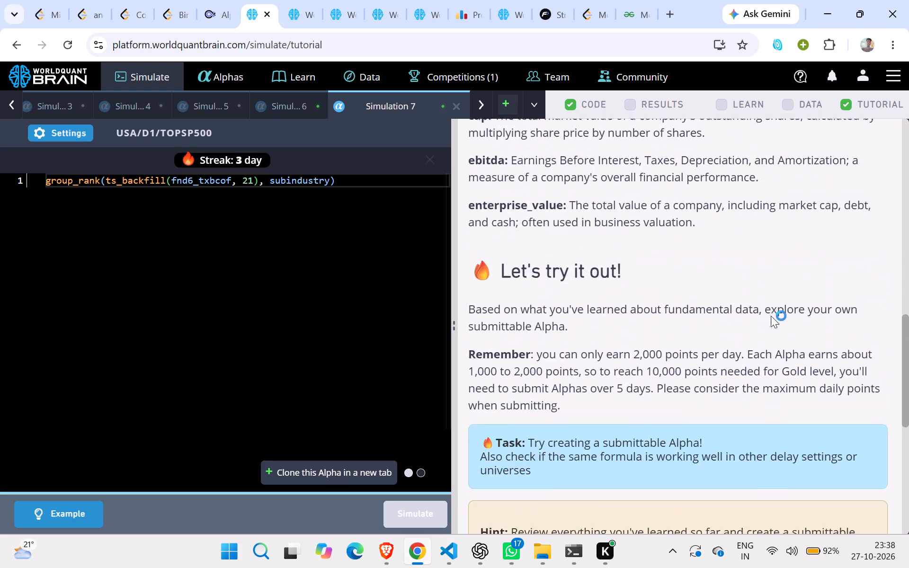
scroll(771, 316, up, 4)
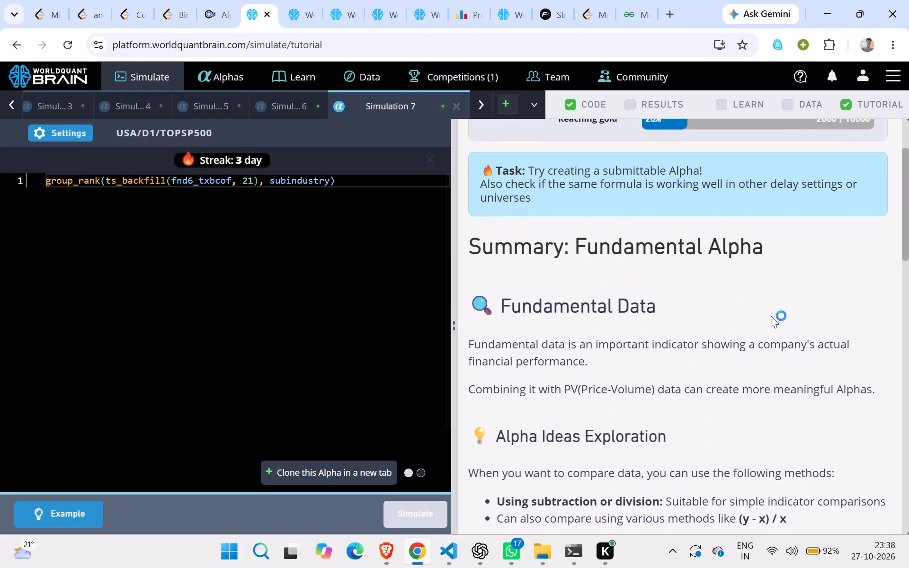
scroll(771, 316, up, 2)
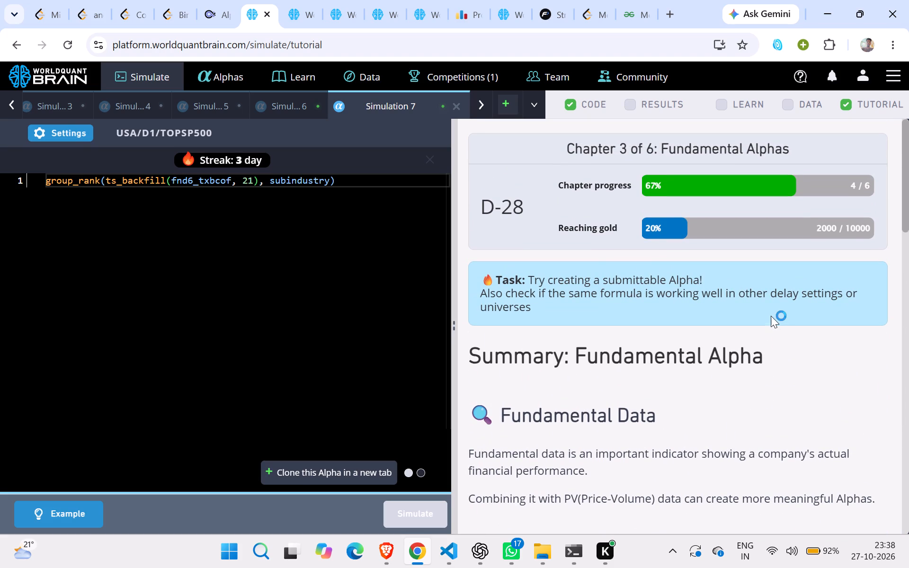
scroll(771, 316, down, 10)
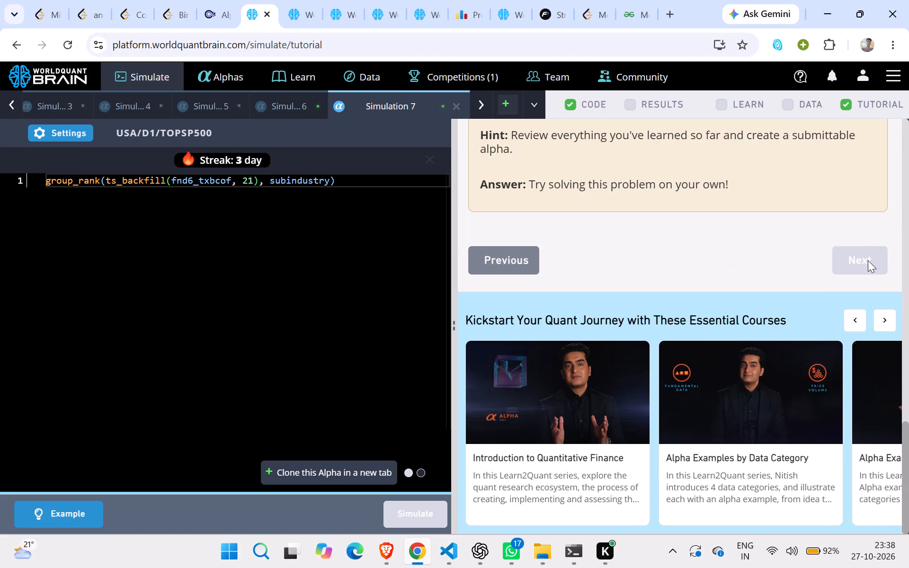
scroll(629, 217, up, 7)
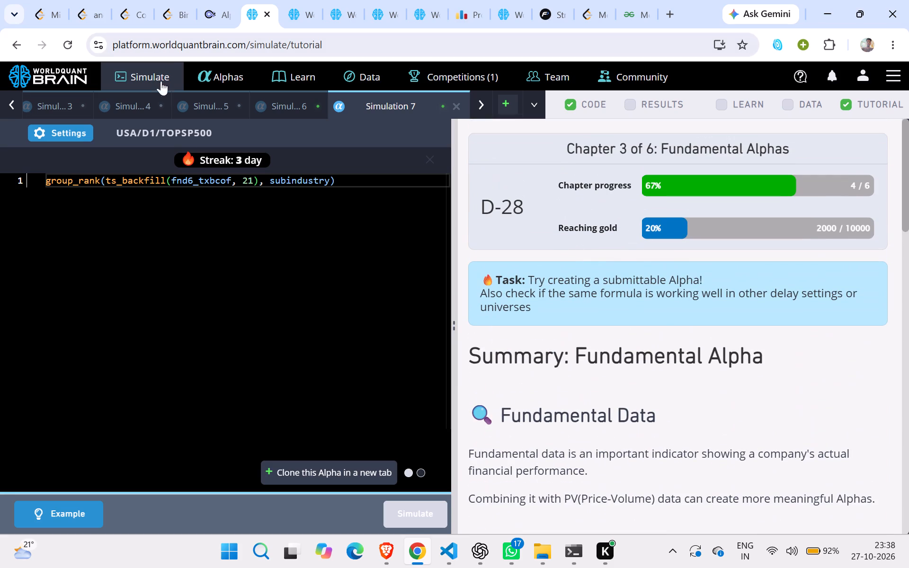
Set Simulation 7's universe to TOP1000, apply the settings and simulate the group_rank(ts_backfill(fnd6_txbcof, 21), subindustry) alpha.
click(65, 129)
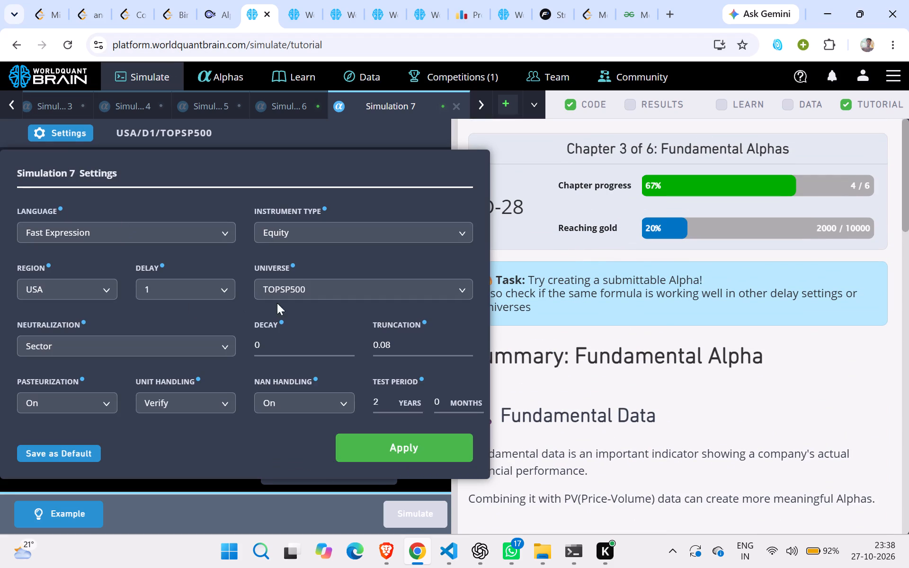
click(315, 286)
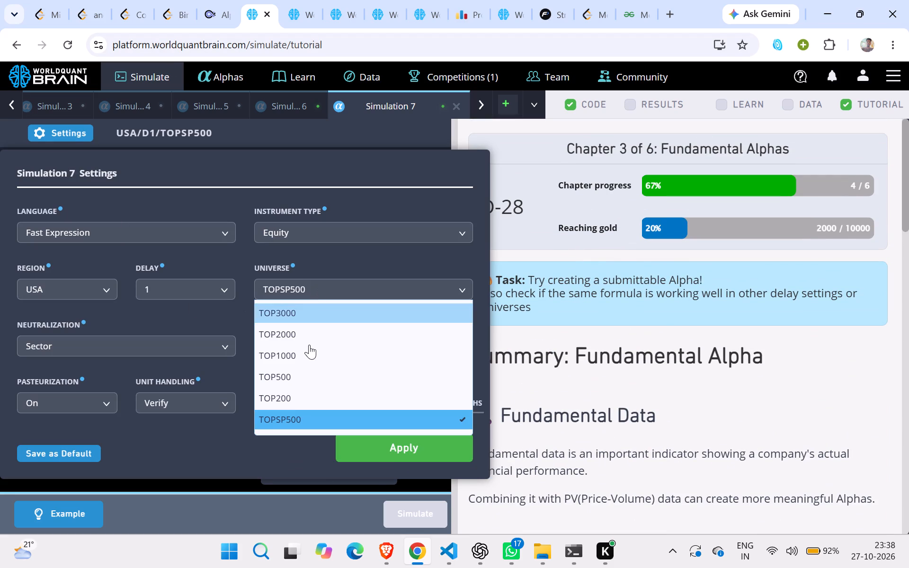
click(309, 347)
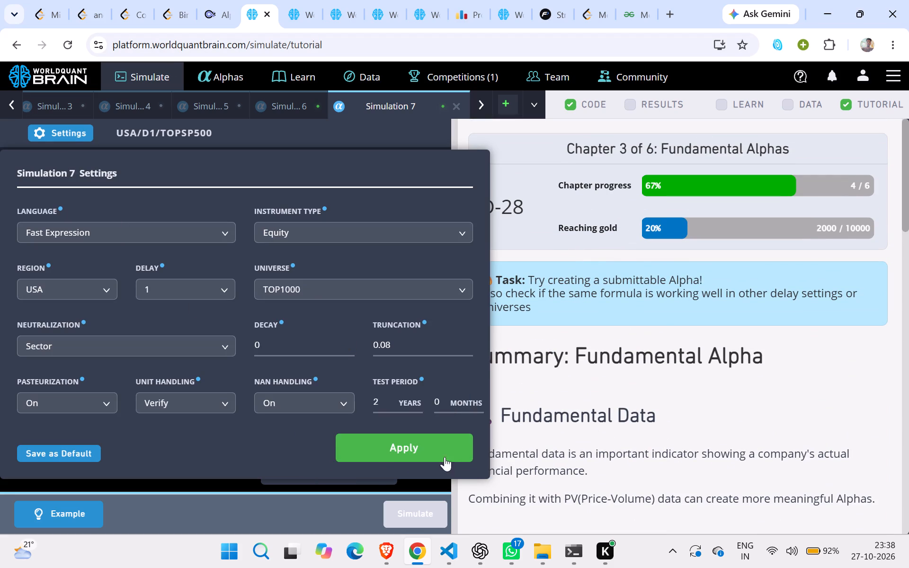
click(441, 452)
scroll(512, 460, down, 10)
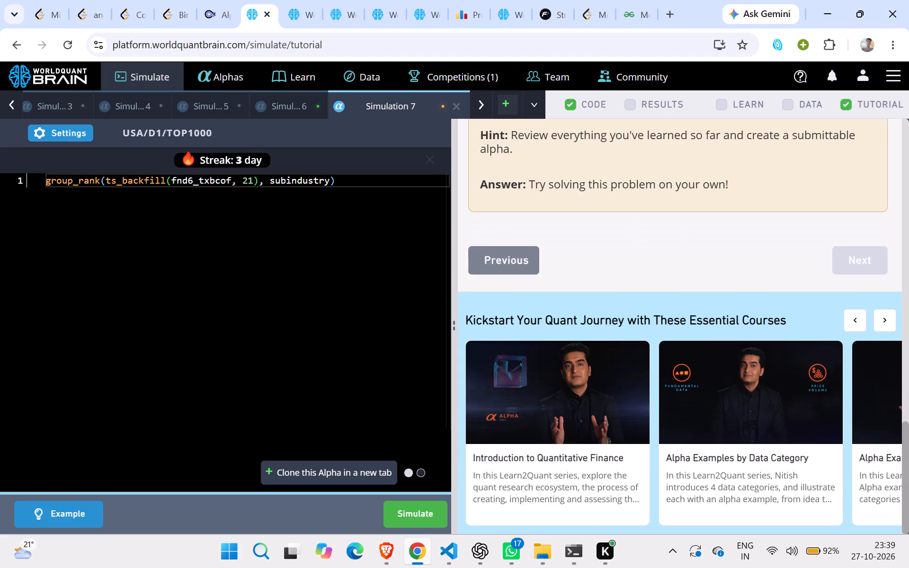
scroll(512, 460, up, 2)
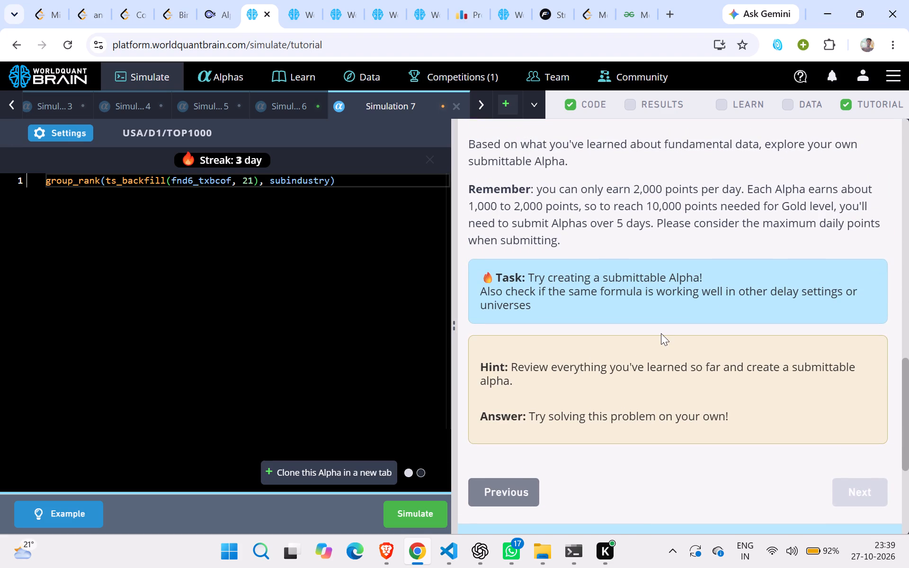
scroll(661, 333, up, 1)
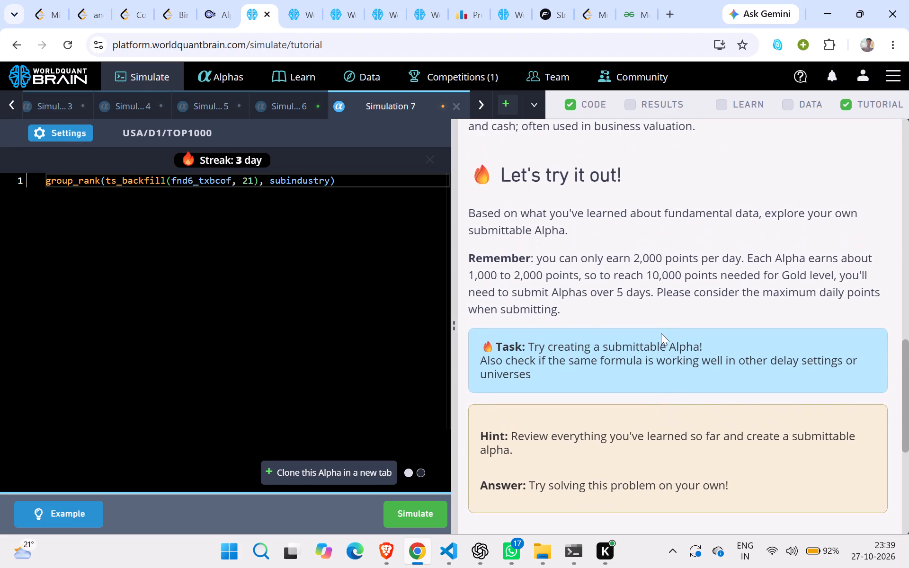
scroll(661, 333, up, 3)
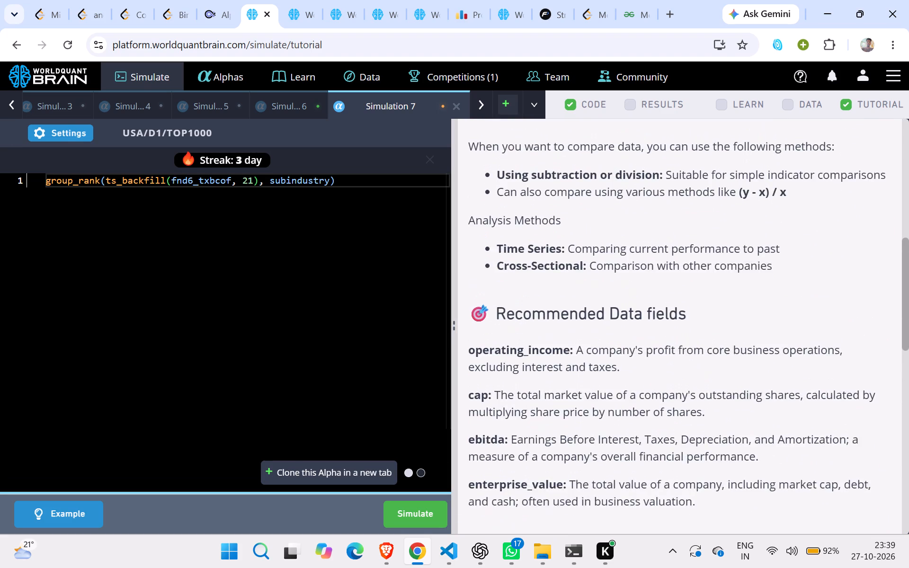
scroll(661, 333, up, 3)
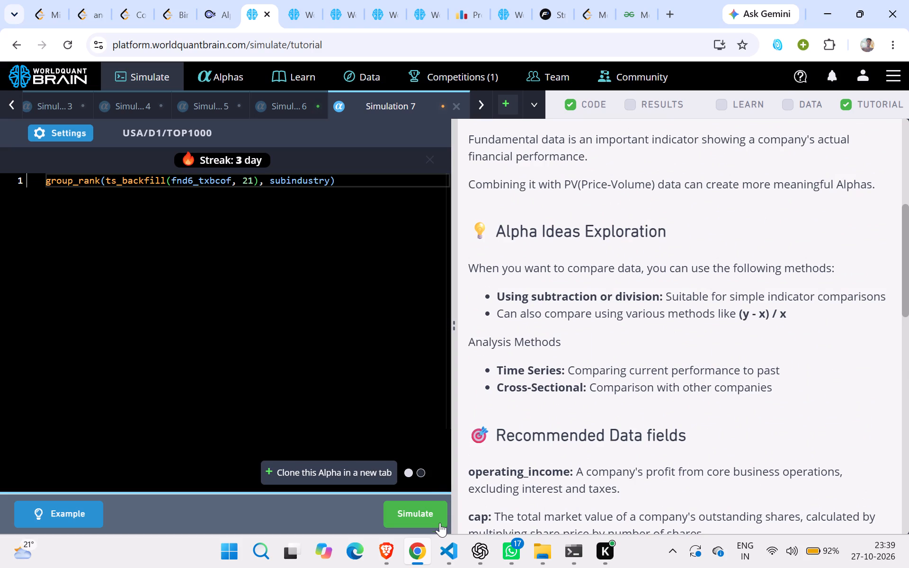
click(440, 513)
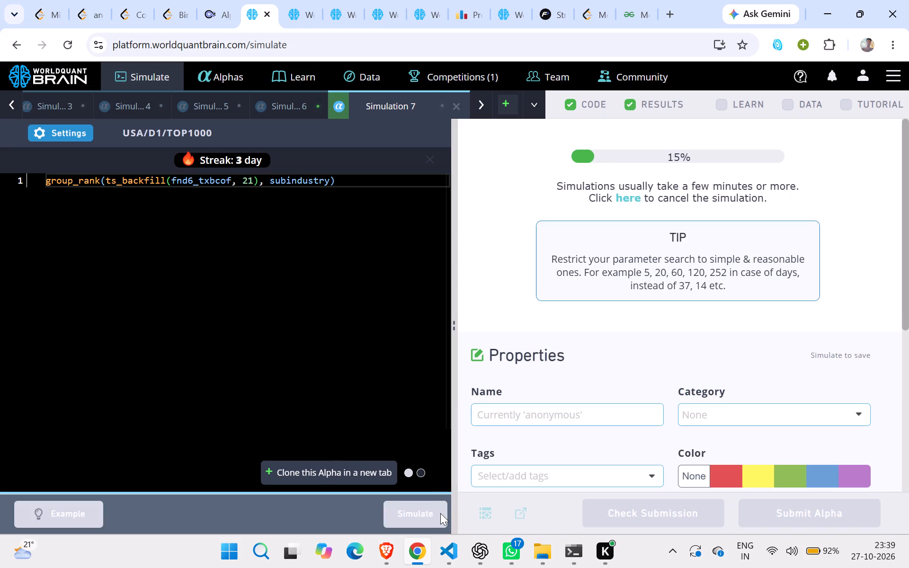
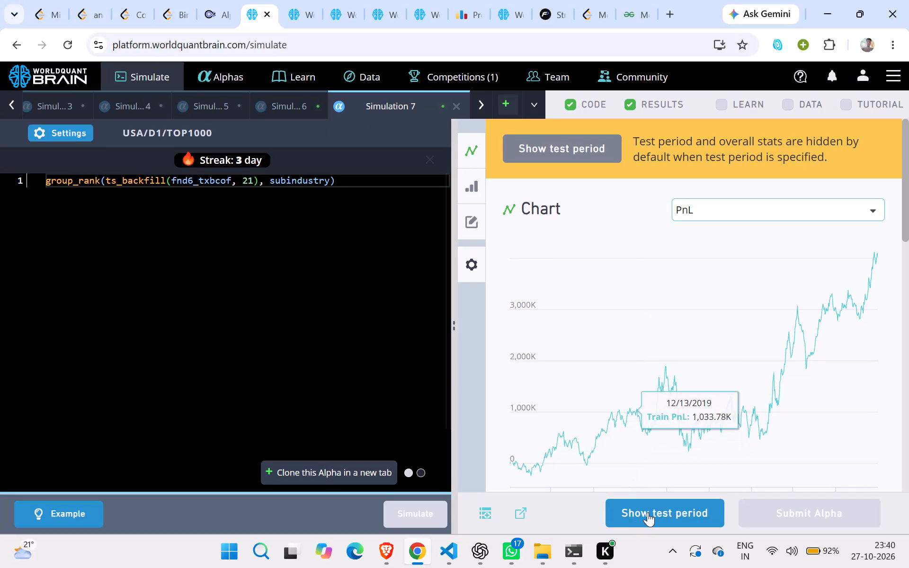
Reveal the test period results of the simulated TOP1000 fnd6_txbcof alpha in Simulation 7.
click(648, 512)
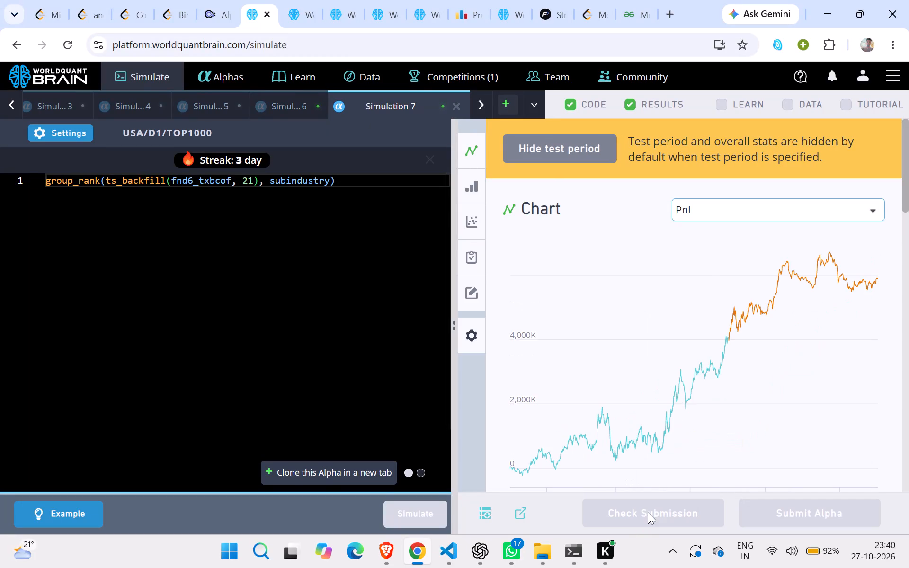
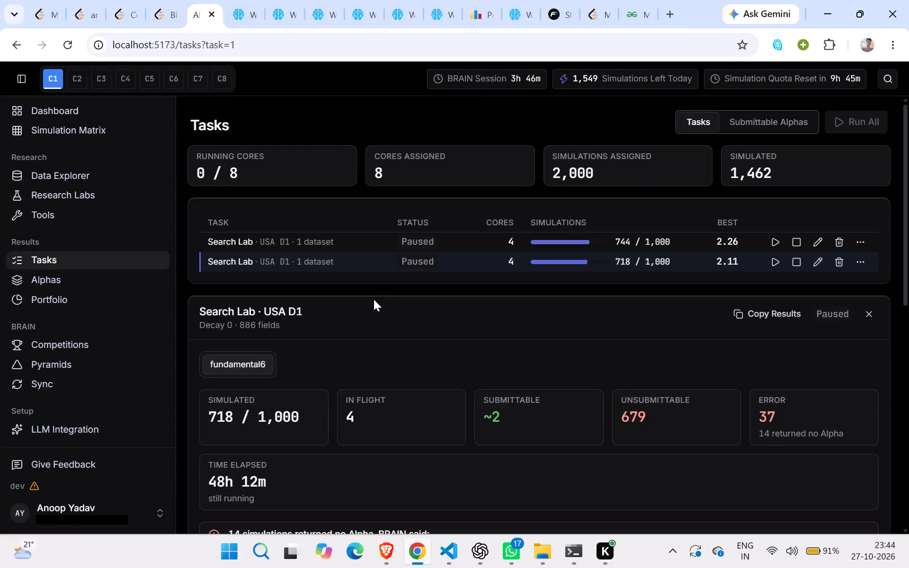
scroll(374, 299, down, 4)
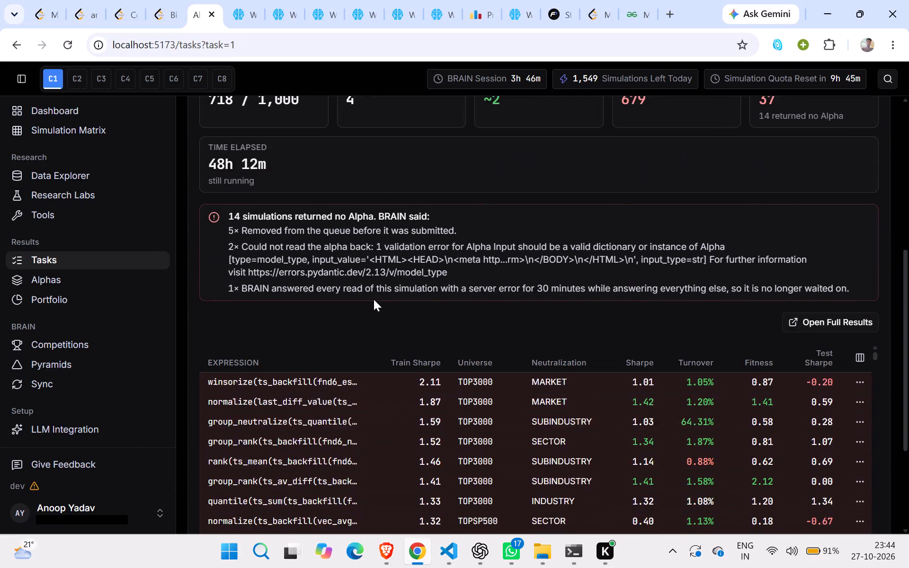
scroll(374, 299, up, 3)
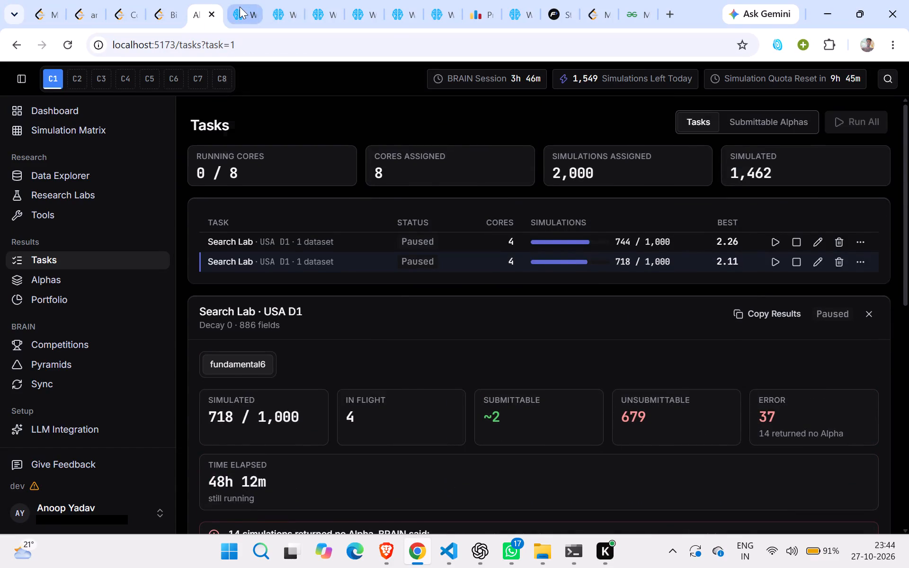
Return to WorldQuant BRAIN and rerun the simulation of the cloned fnd6_newqeventv110_oepf12 alpha on USA/D1/TOP3000.
click(240, 7)
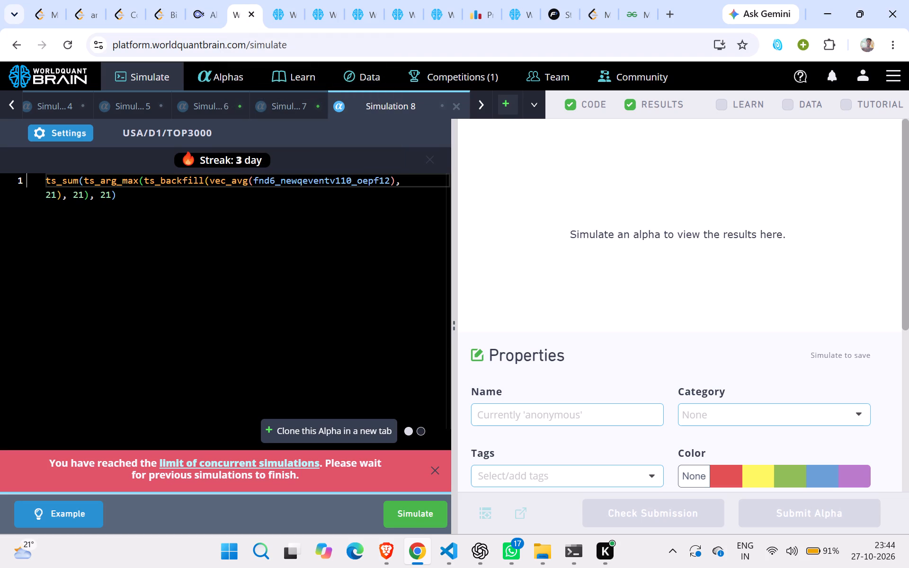
click(404, 509)
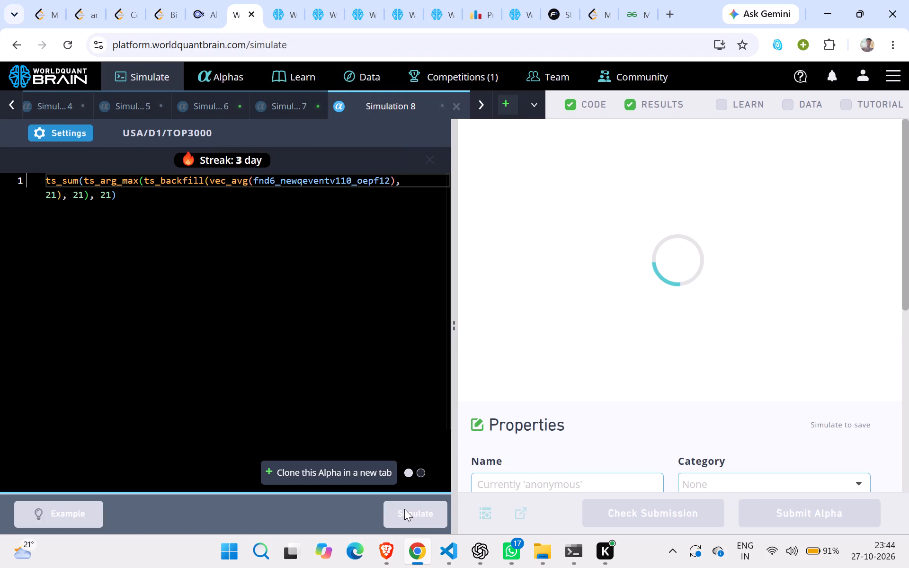
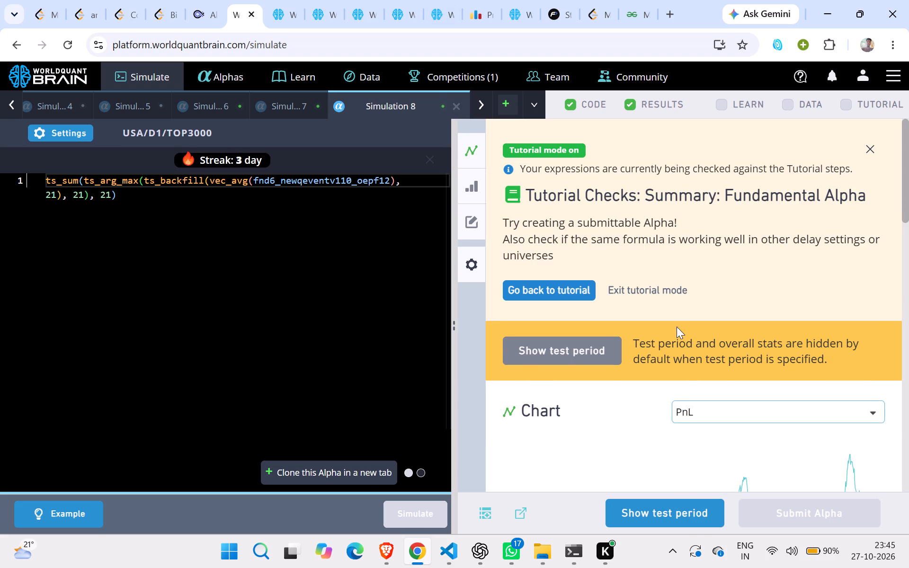
Show the test period and submit the simulated fnd6_newqeventv110_oepf12 alpha.
click(693, 503)
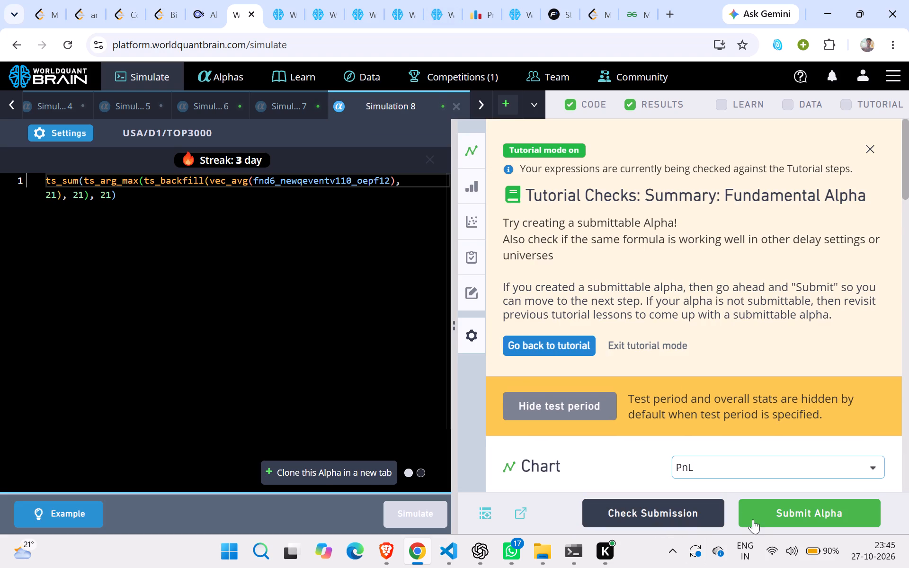
click(753, 520)
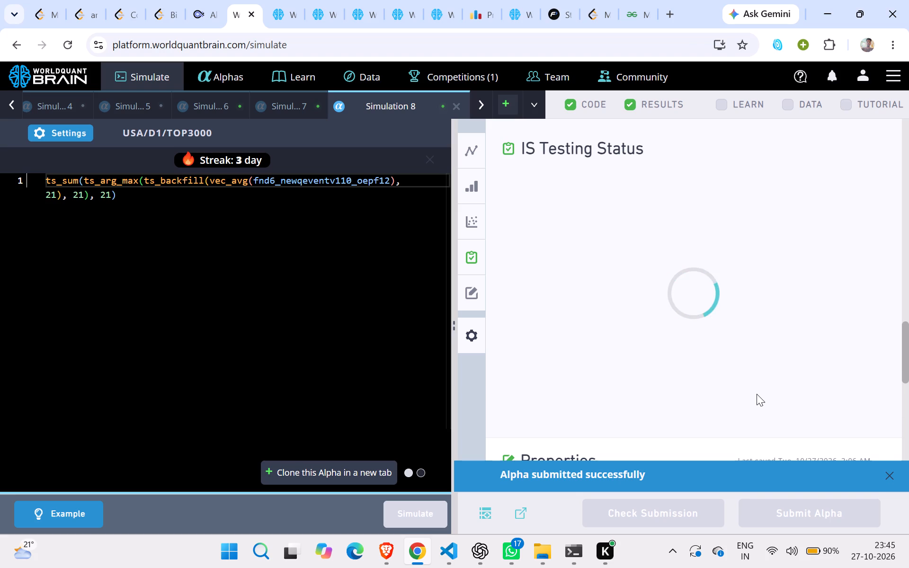
scroll(757, 394, up, 5)
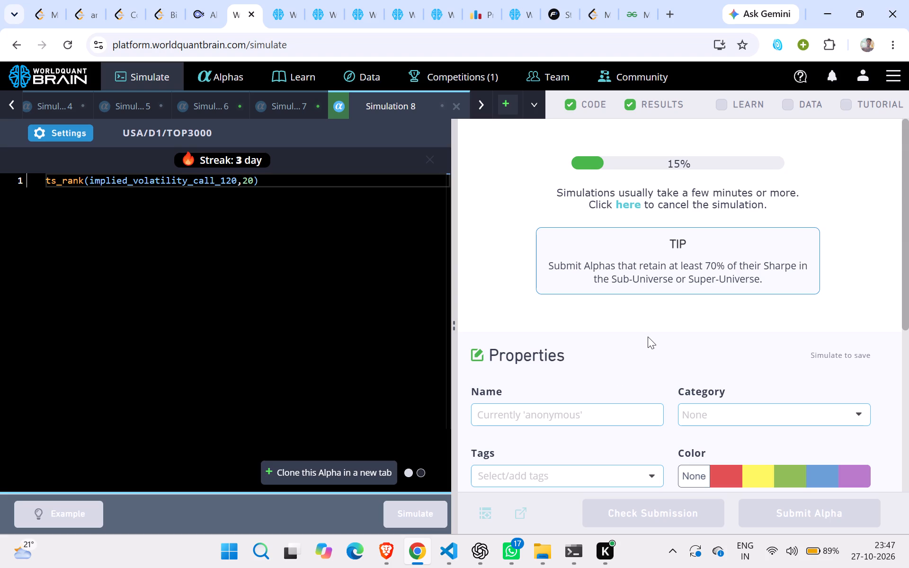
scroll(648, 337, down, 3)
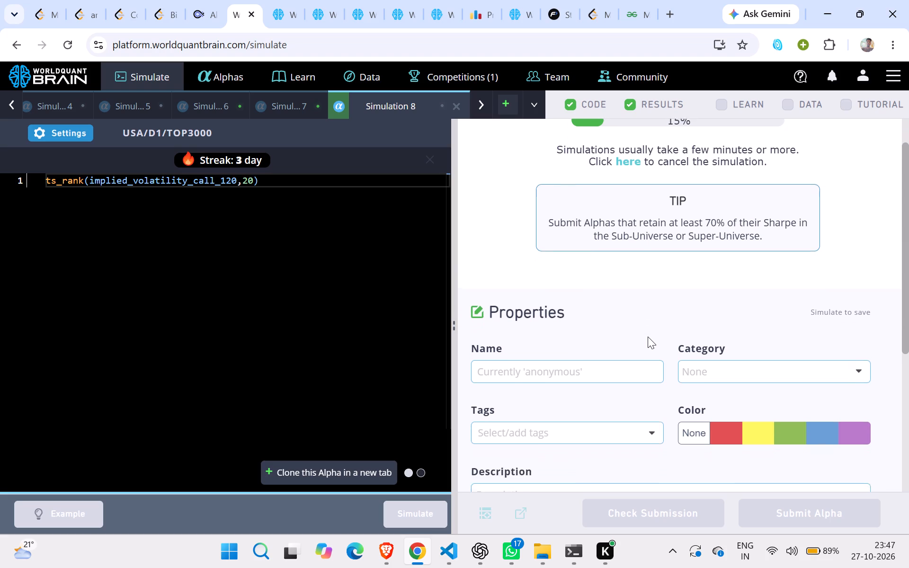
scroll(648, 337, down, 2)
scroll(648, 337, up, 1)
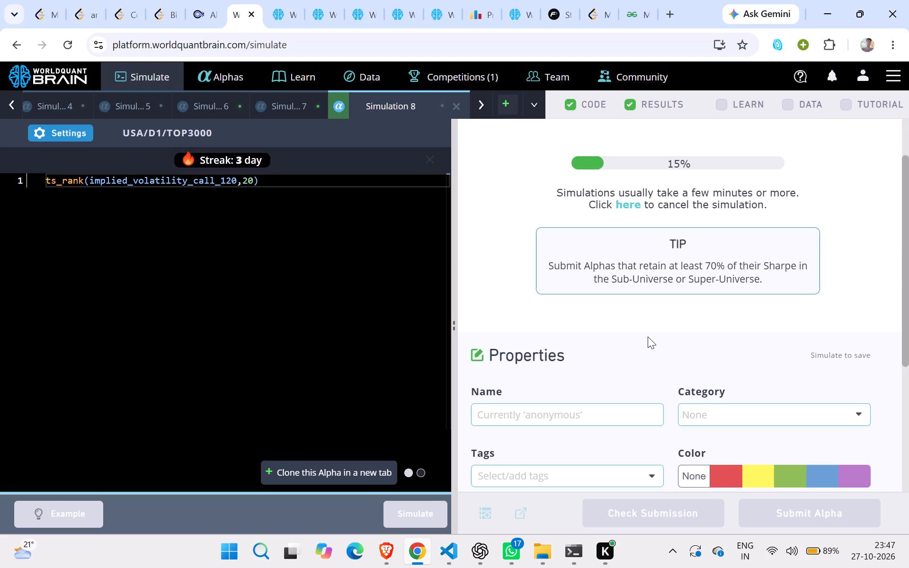
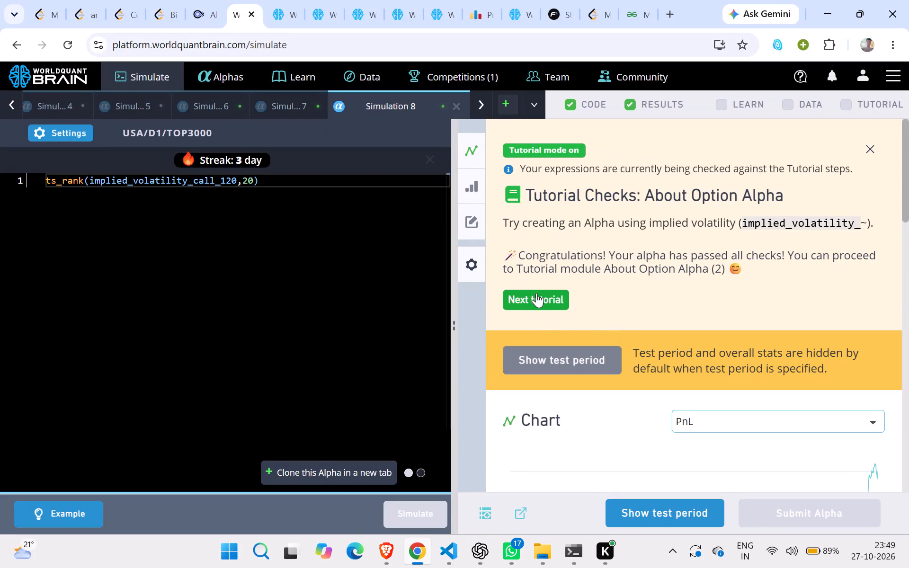
Proceed to the tutorial module About Option Alpha (2) and reveal the answer to its implied volatility comparison task.
click(536, 292)
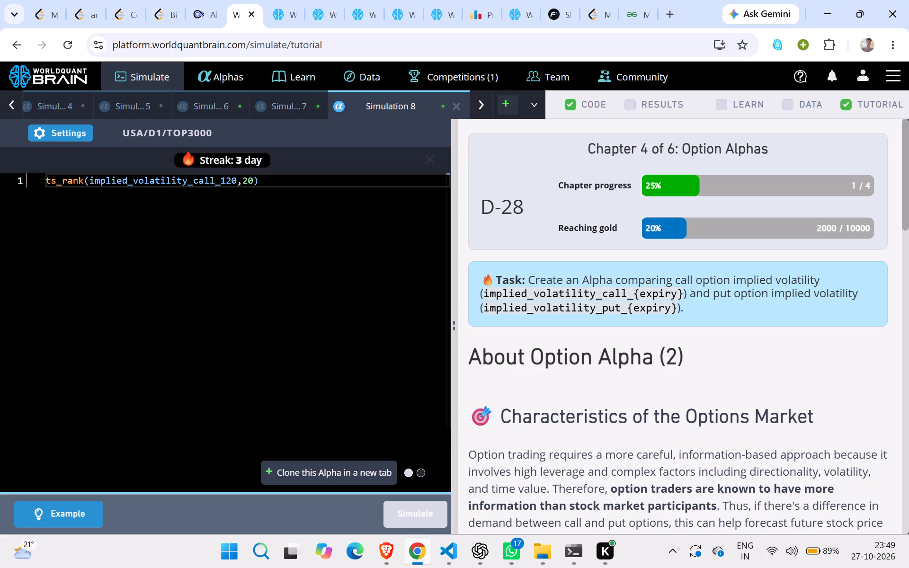
scroll(552, 317, down, 7)
scroll(552, 317, up, 1)
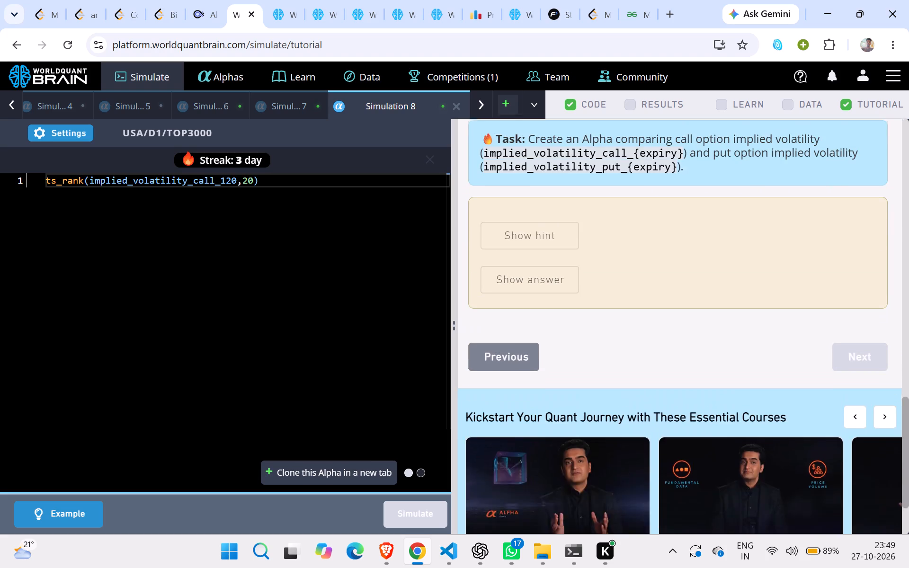
scroll(552, 317, up, 1)
click(550, 349)
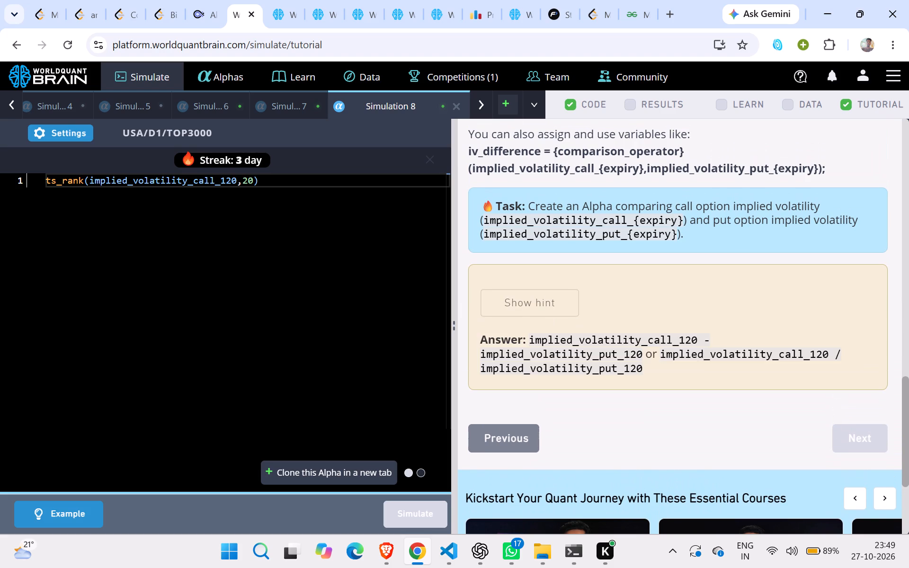
Replace the Simulation 8 expression with the copied answer line "Answer: implied_volatility_call_120 - implied_volatility_put_120" and try to simulate it.
drag(531, 331, 643, 351)
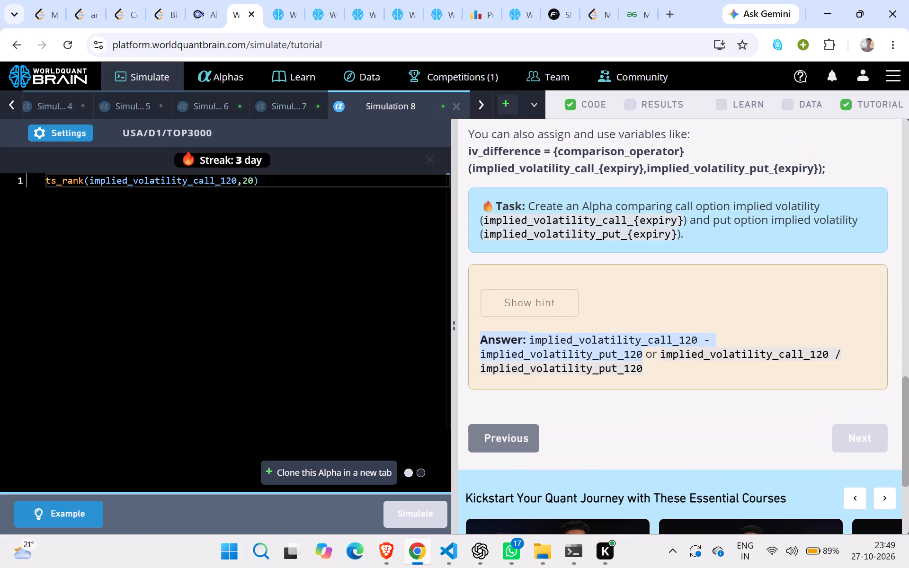
key(ctrl+c)
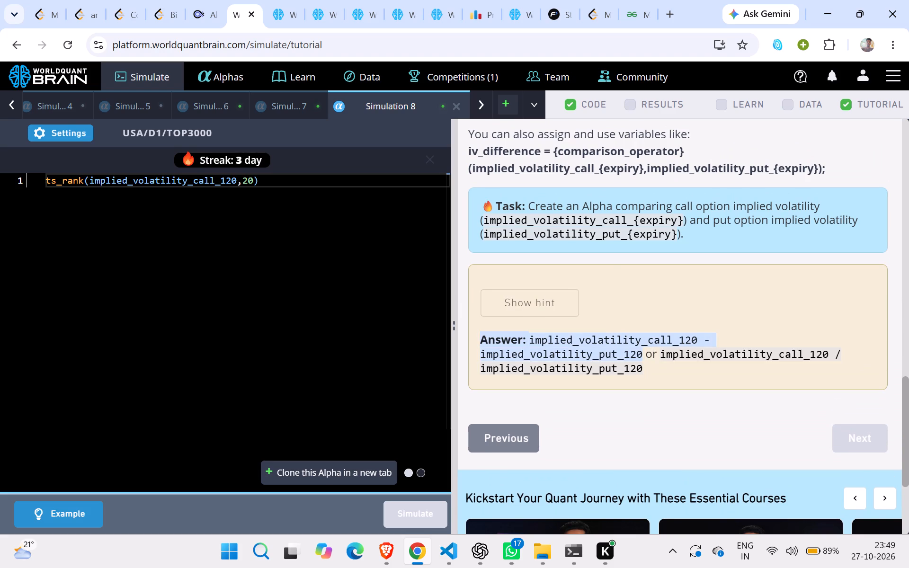
click(409, 331)
key(ctrl+a)
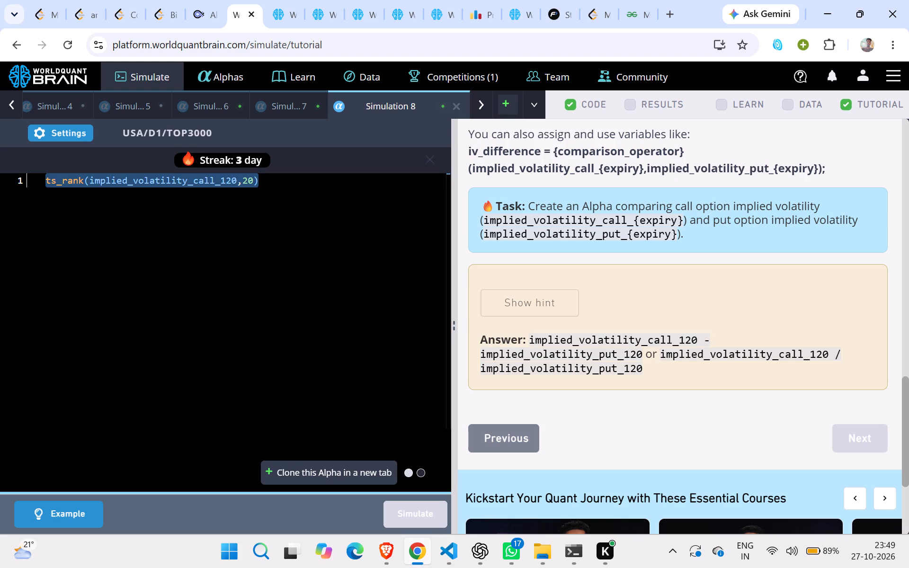
key(ctrl+v)
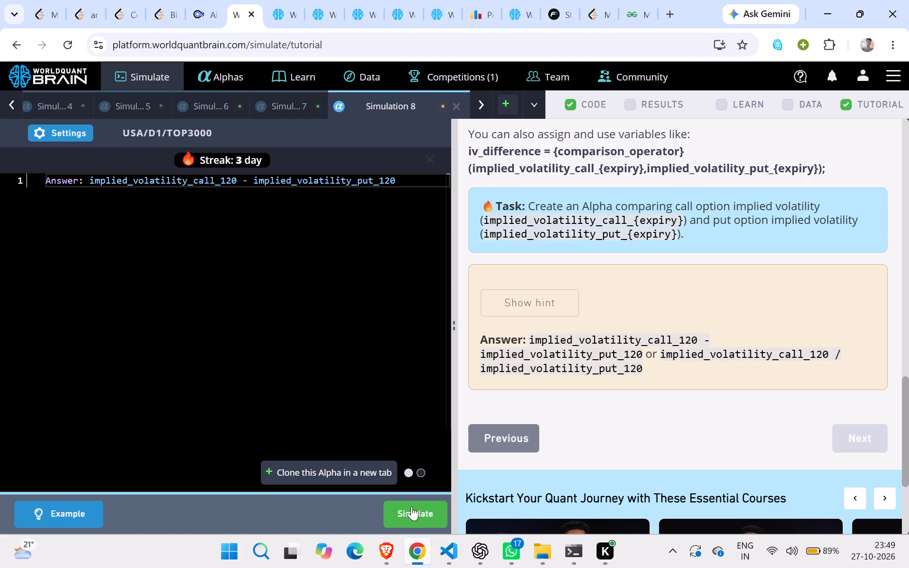
click(410, 506)
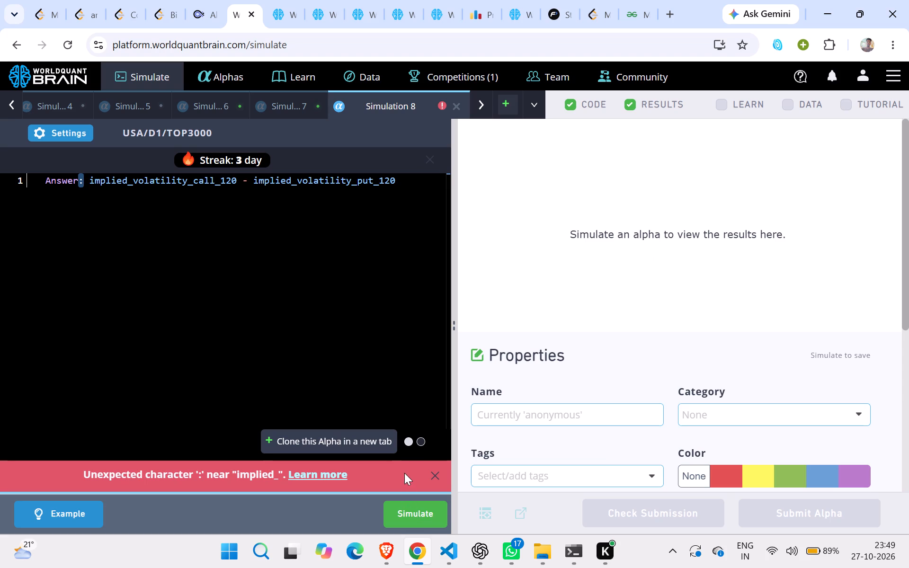
click(446, 470)
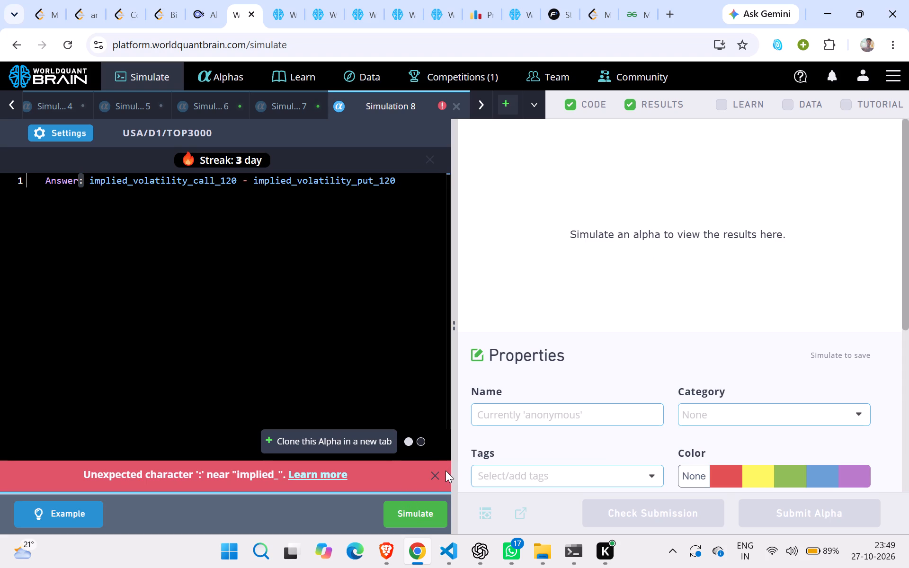
click(439, 471)
Return to the About Option Alpha (2) tutorial and reveal the task's answer again to compare it with the entered expression.
scroll(578, 369, down, 7)
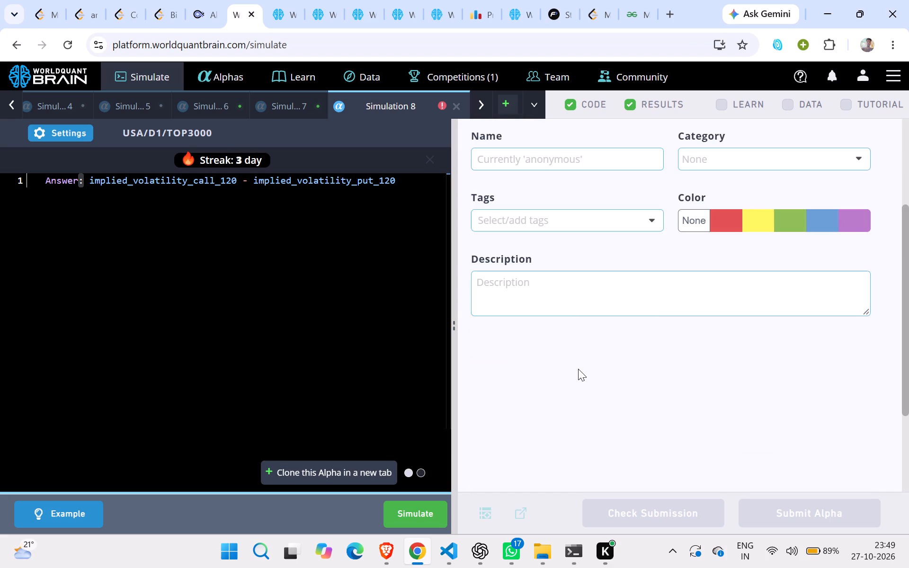
scroll(578, 369, up, 7)
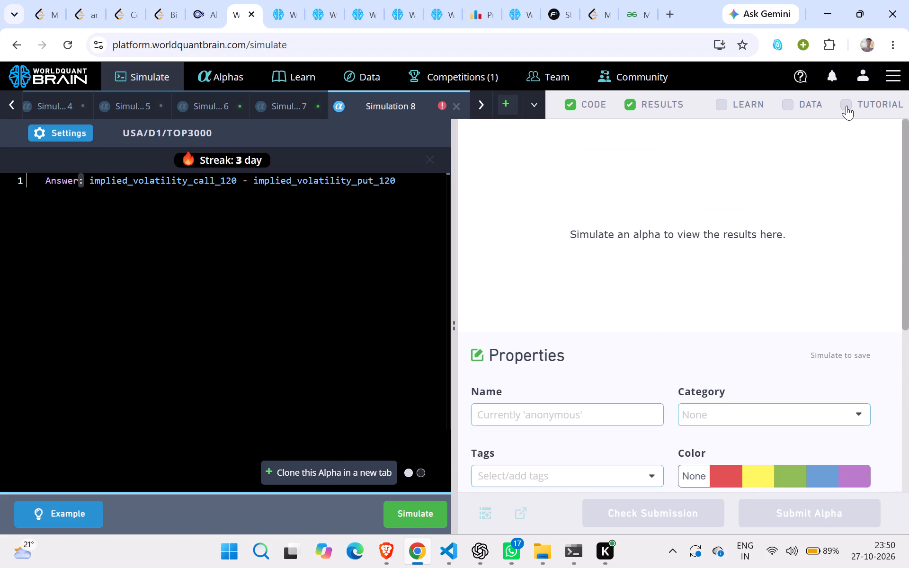
click(846, 105)
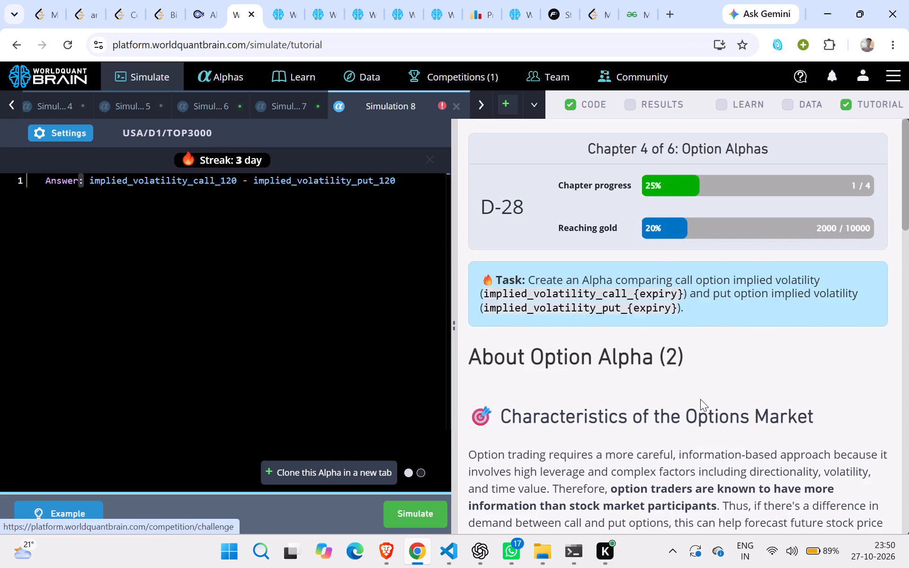
scroll(700, 399, down, 10)
scroll(688, 450, up, 1)
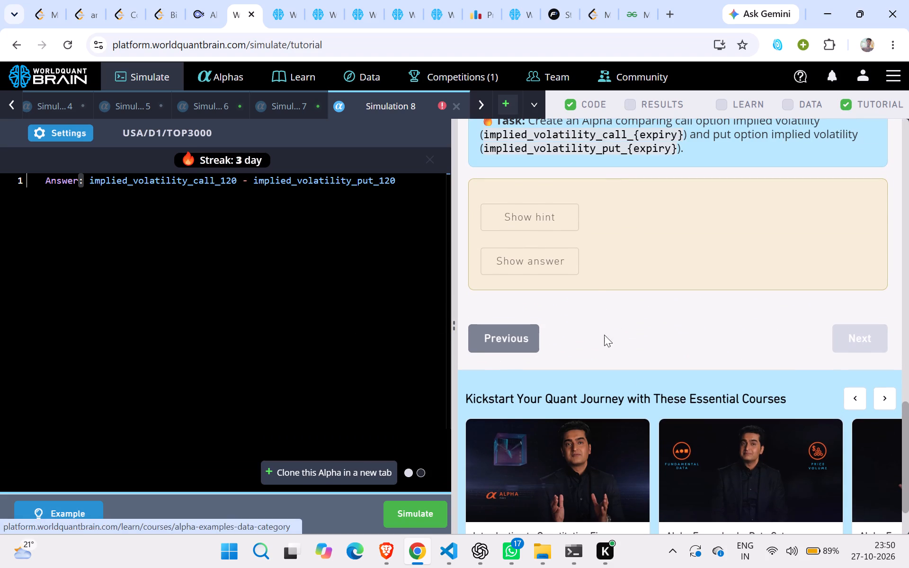
click(570, 255)
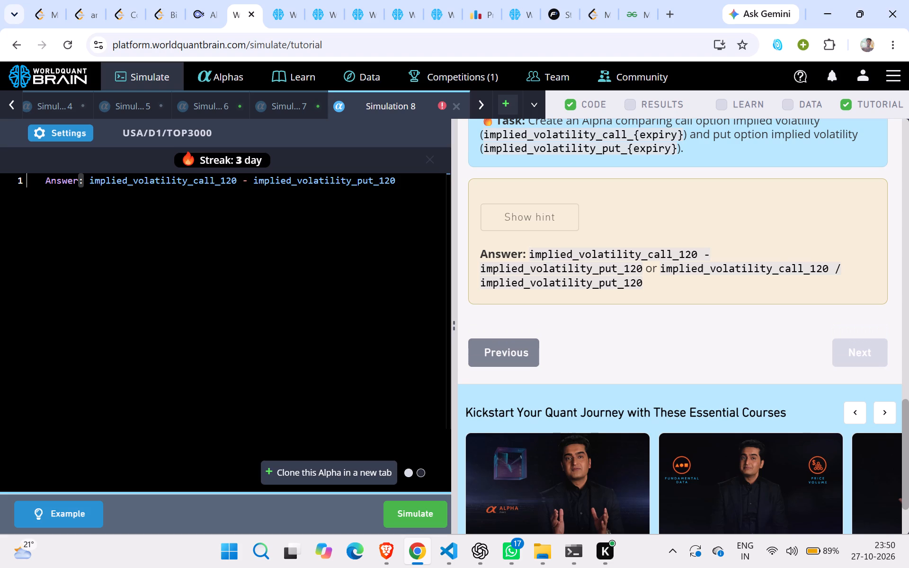
scroll(570, 255, up, 1)
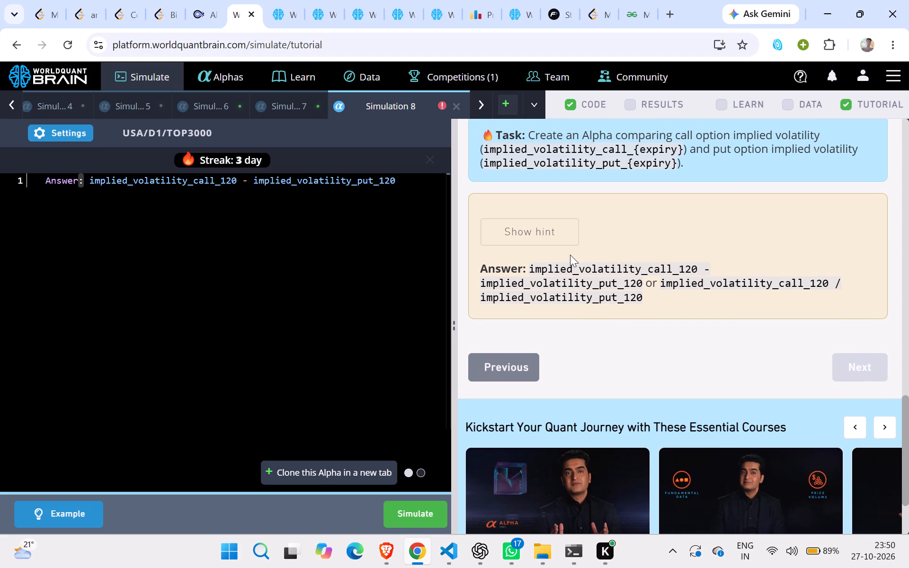
Remove the "Answer:" prefix from the Simulation 8 expression and simulate implied_volatility_call_120 - implied_volatility_put_120.
click(408, 178)
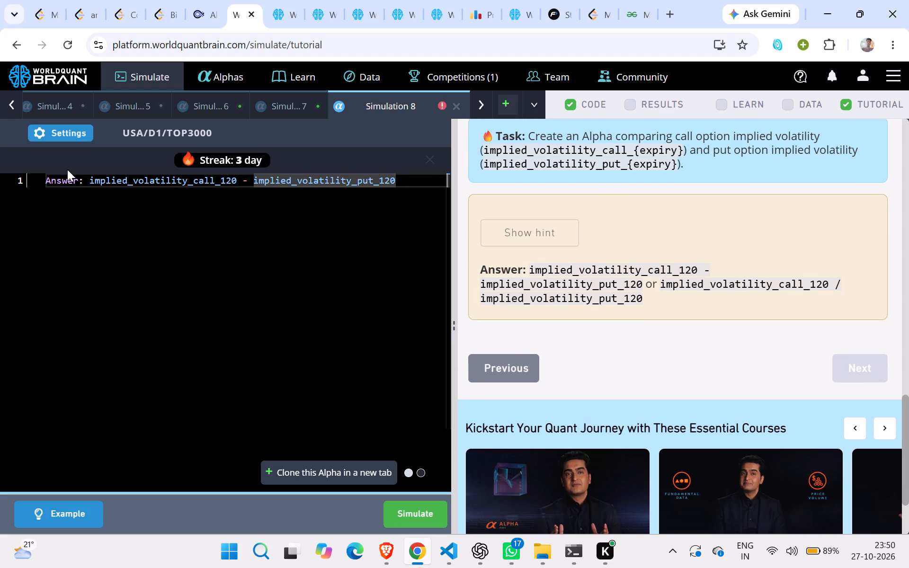
click(85, 183)
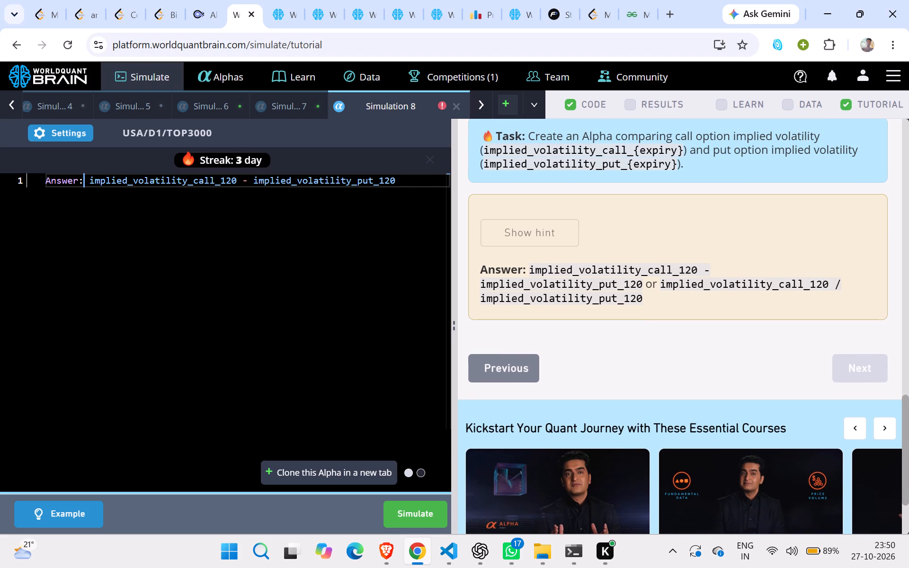
key(BackSpace)
key(BackSpace)
key(BackSpace)
key(BackSpace)
key(BackSpace)
key(BackSpace)
key(BackSpace)
key(BackSpace)
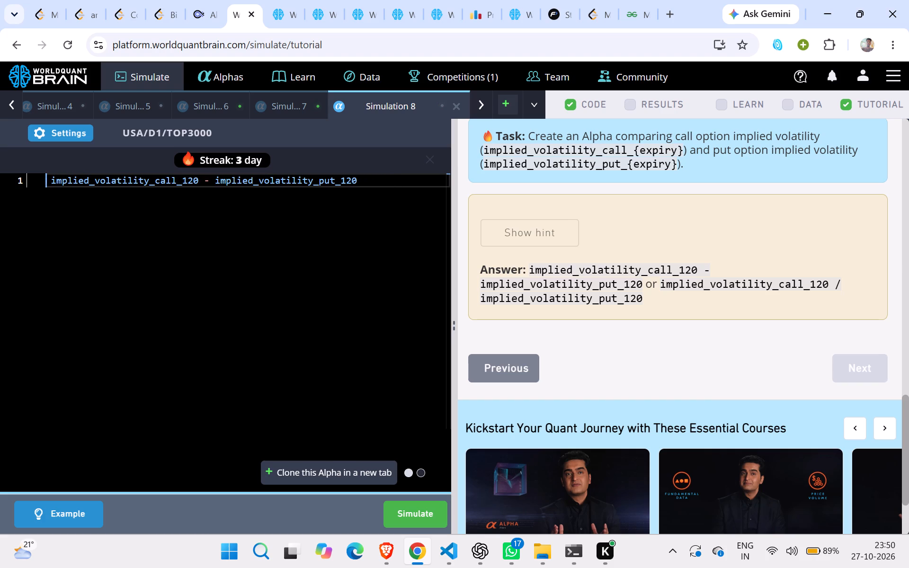
click(407, 505)
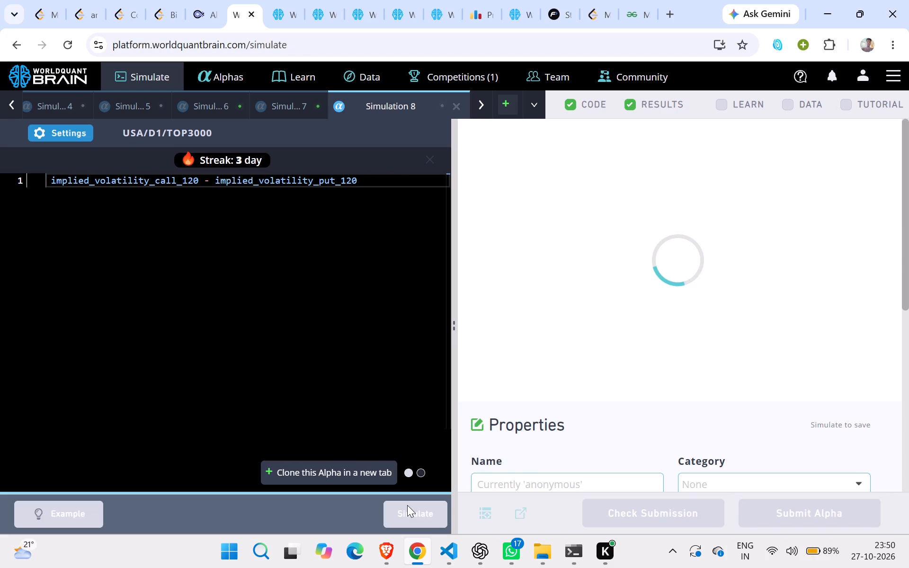
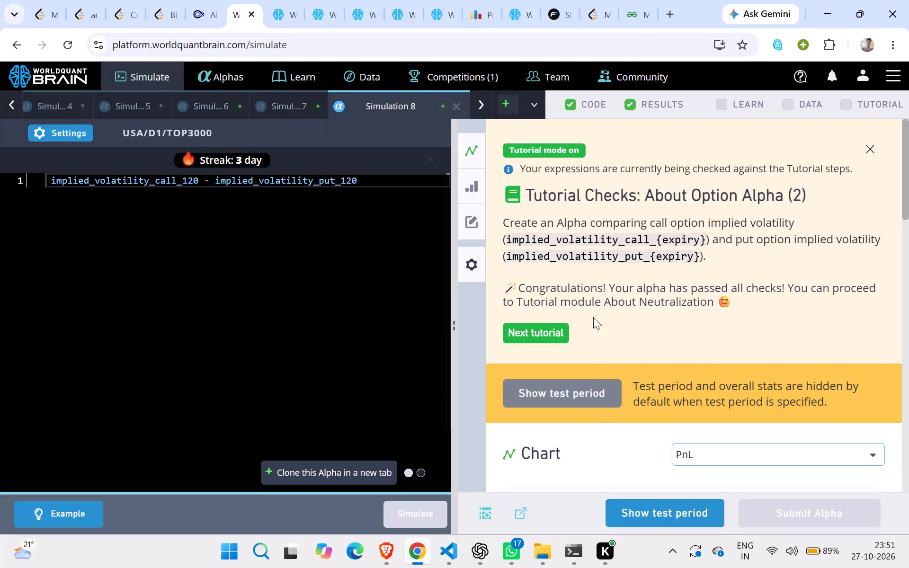
Proceed to the tutorial module About Neutralization and reveal the answer to its cap_group neutralization task.
click(562, 325)
scroll(562, 325, down, 9)
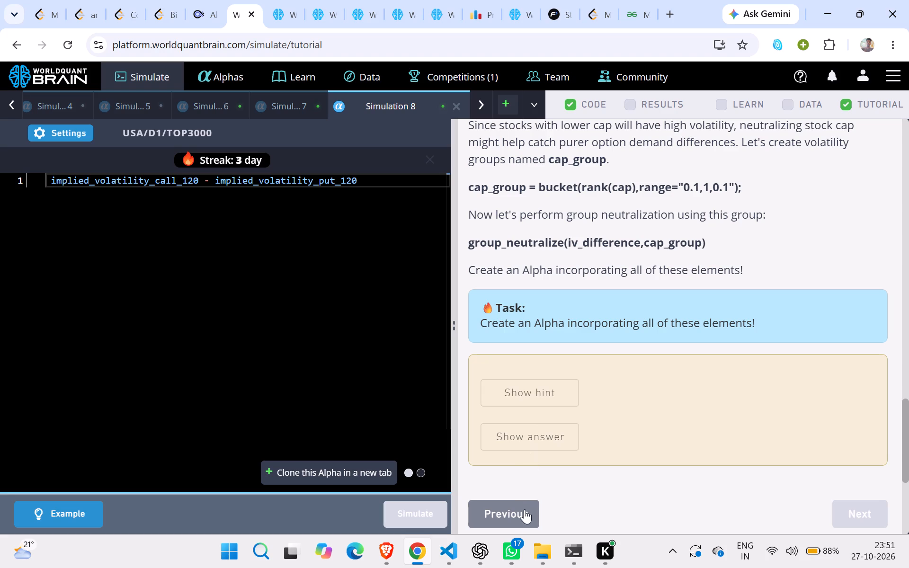
click(546, 437)
scroll(546, 437, down, 1)
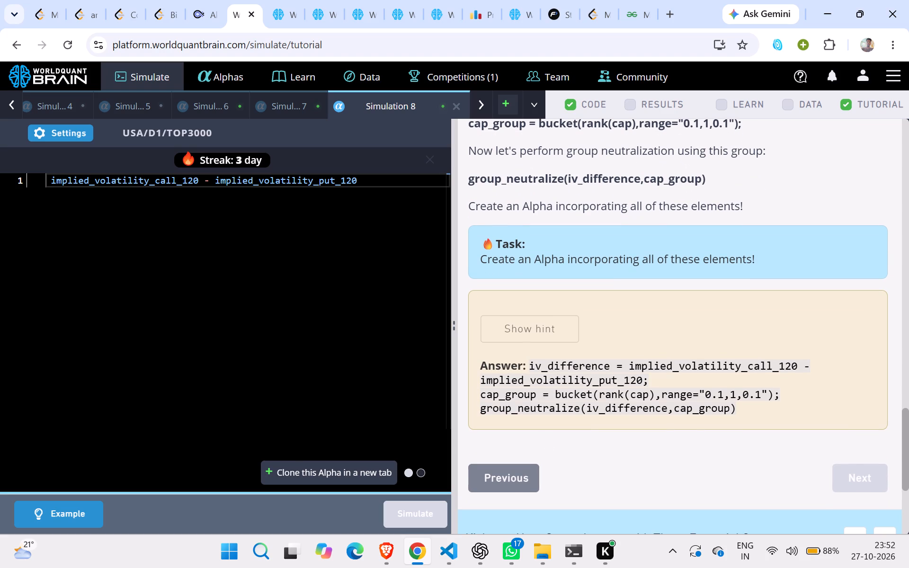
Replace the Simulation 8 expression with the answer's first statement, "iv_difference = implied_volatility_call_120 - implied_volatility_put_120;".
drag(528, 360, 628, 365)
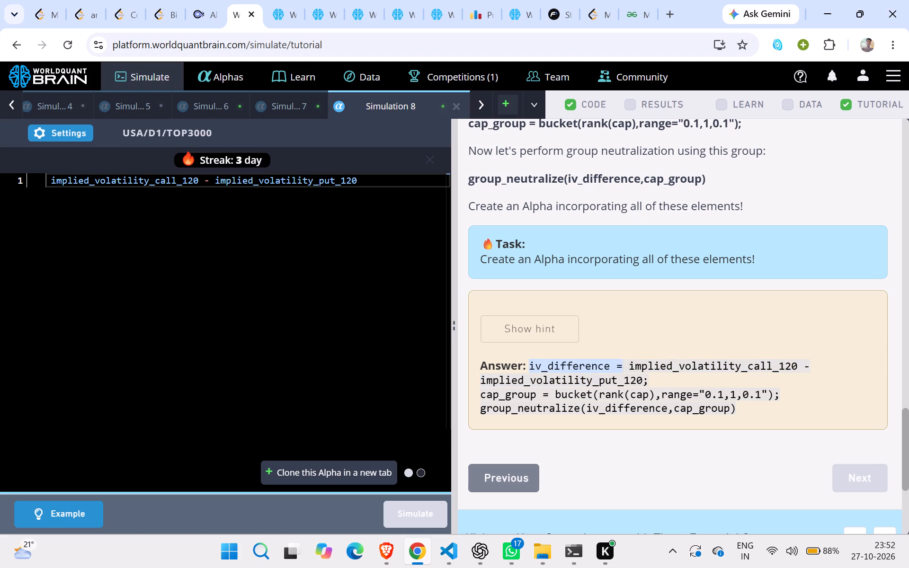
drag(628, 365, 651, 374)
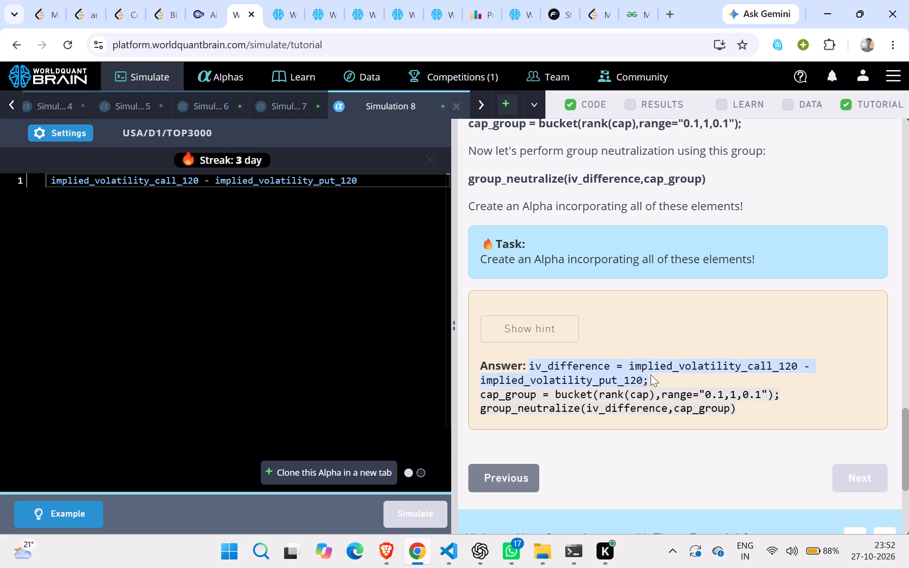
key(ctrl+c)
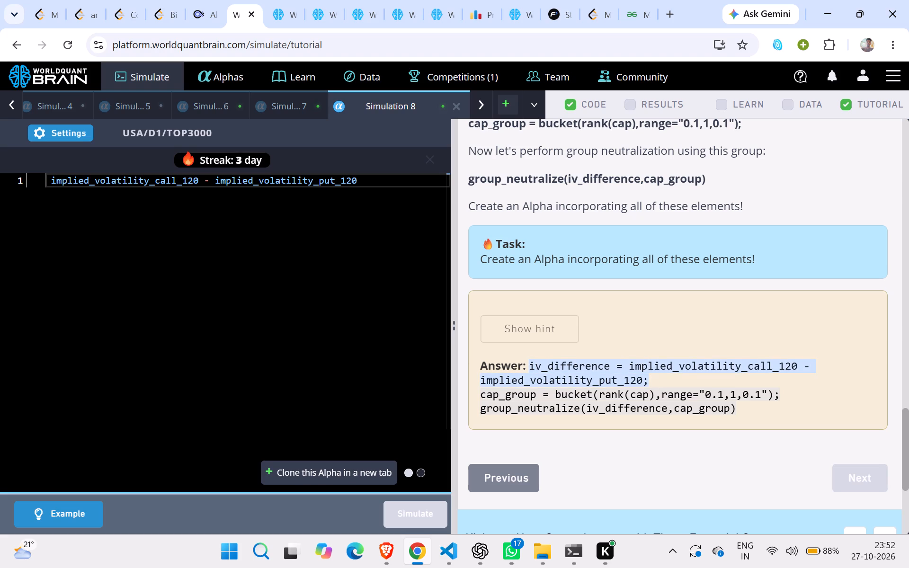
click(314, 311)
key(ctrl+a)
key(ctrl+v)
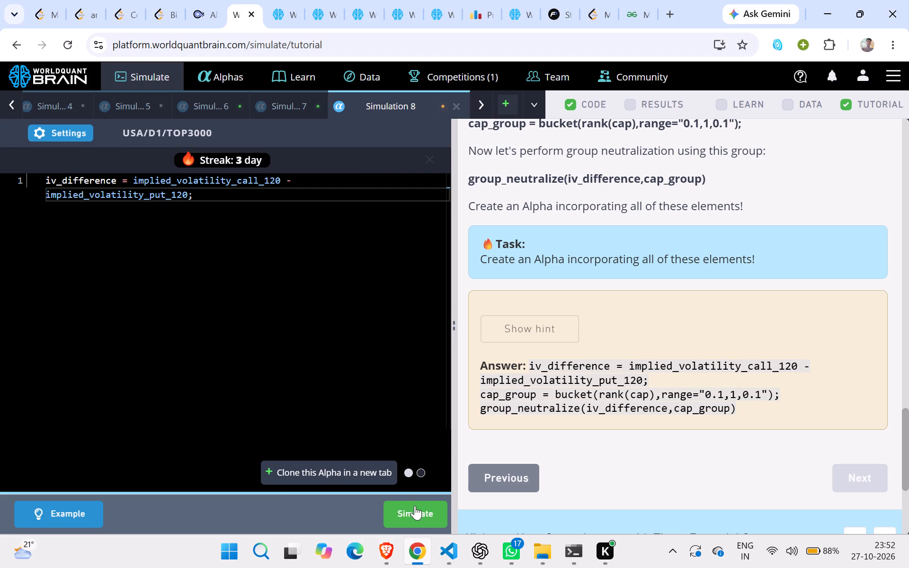
Replace the Simulation 8 expression with the full copied answer, from the iv_difference and cap_group definitions through group_neutralize(iv_difference,cap_group), and simulate it.
triple_click(531, 366)
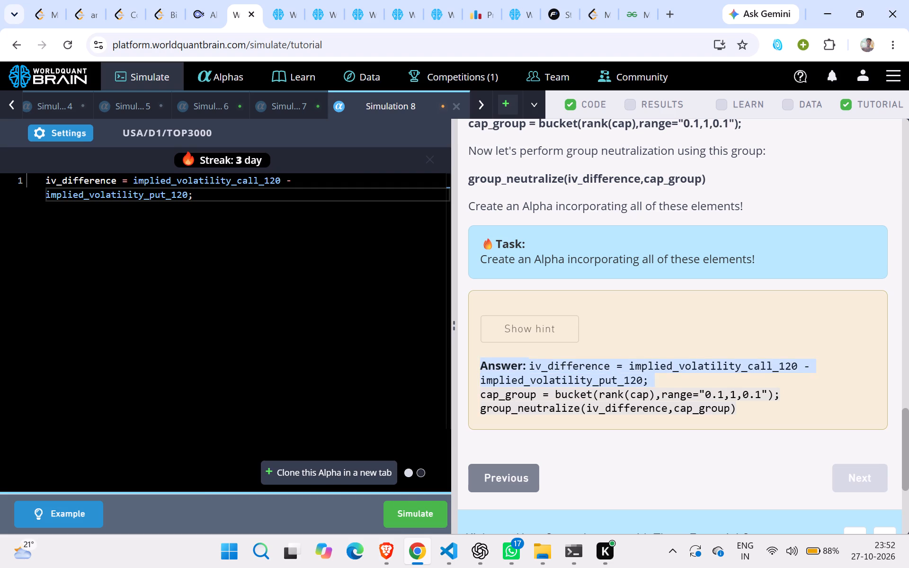
double_click(542, 371)
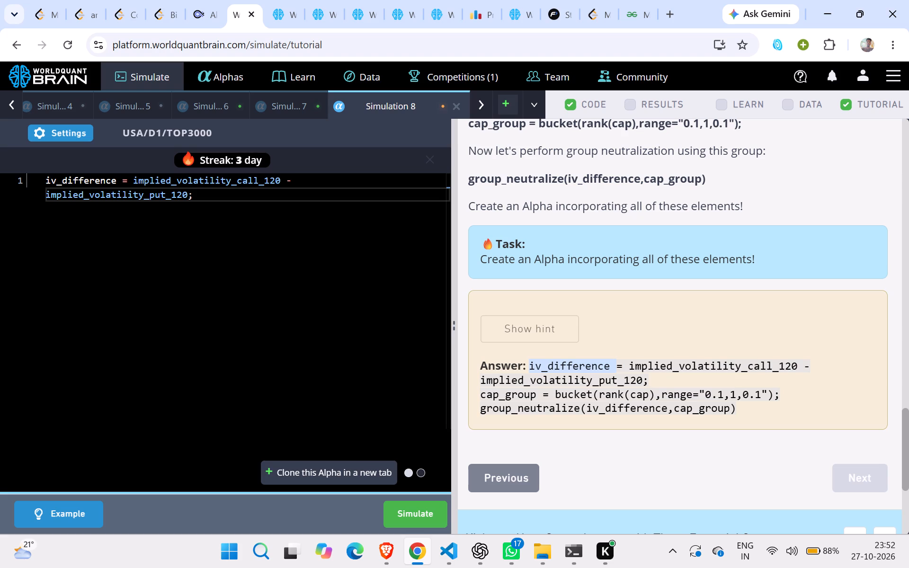
drag(527, 367, 582, 375)
click(535, 342)
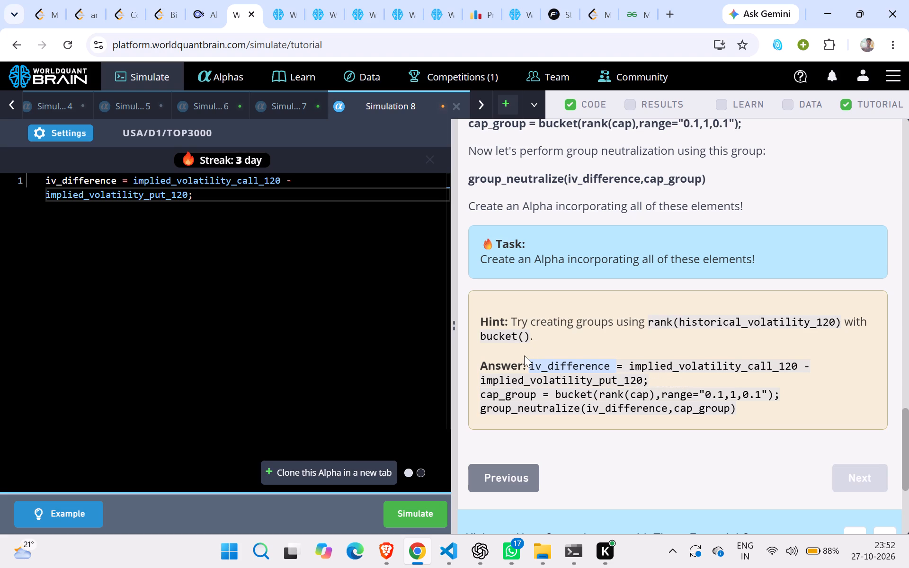
click(524, 355)
drag(527, 363, 647, 414)
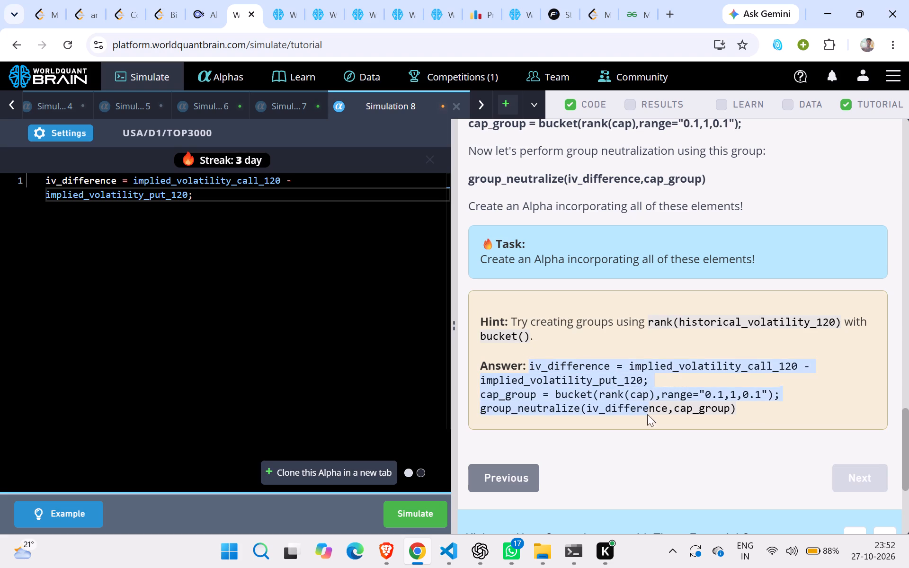
drag(647, 414, 745, 410)
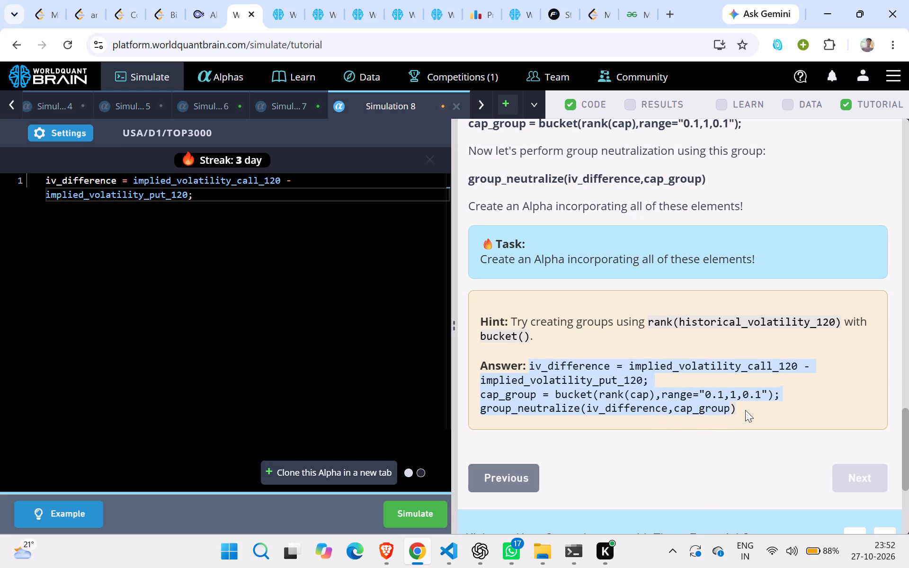
key(ctrl+c)
click(280, 234)
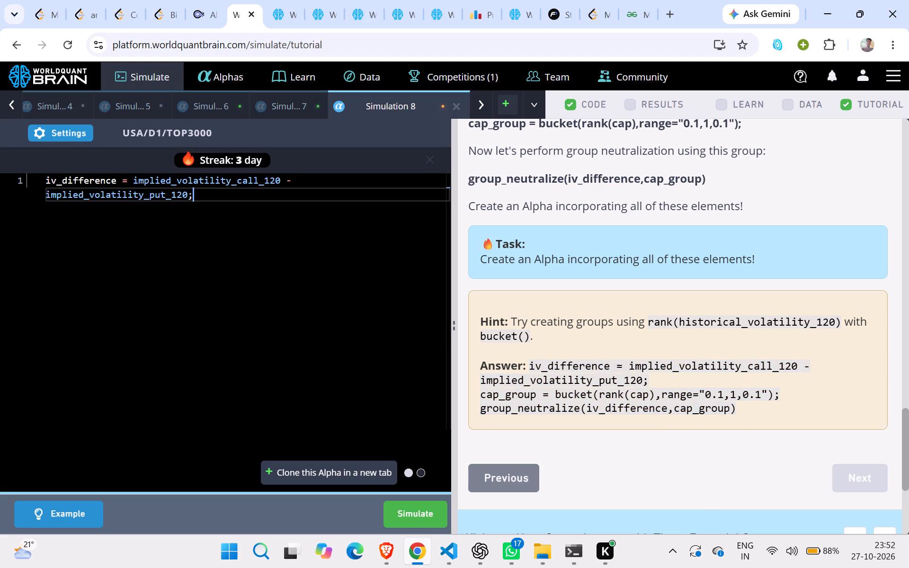
key(ctrl+a)
key(ctrl+v)
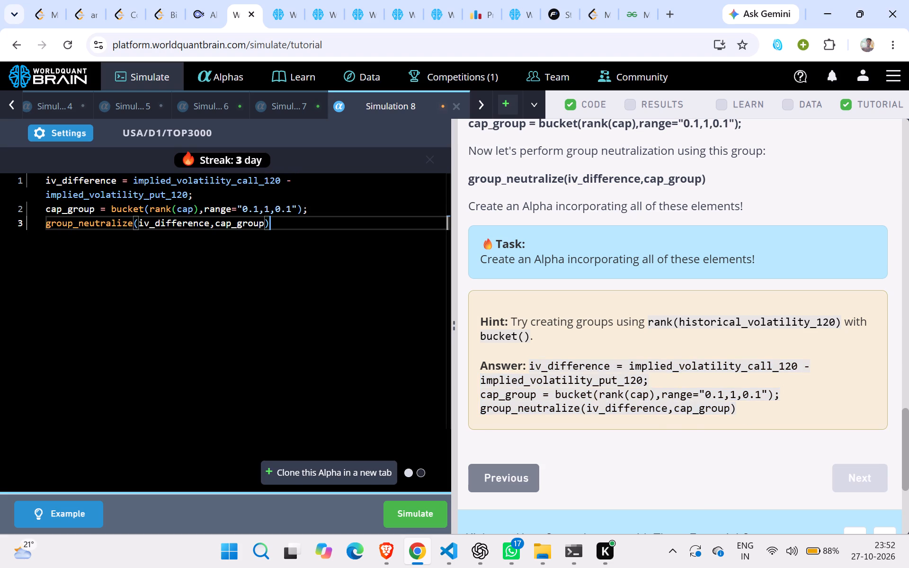
key(ctrl+a)
key(BackSpace)
key(ctrl+v)
click(404, 516)
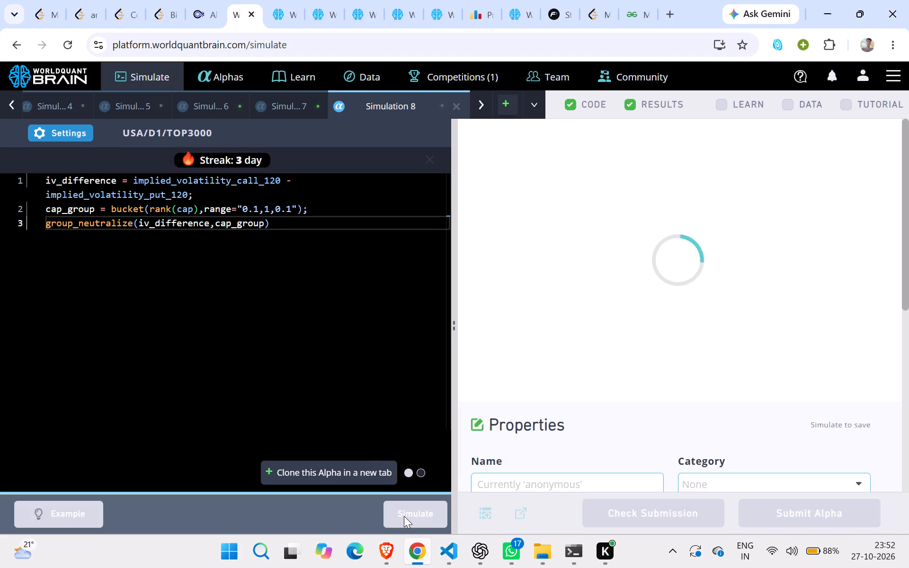
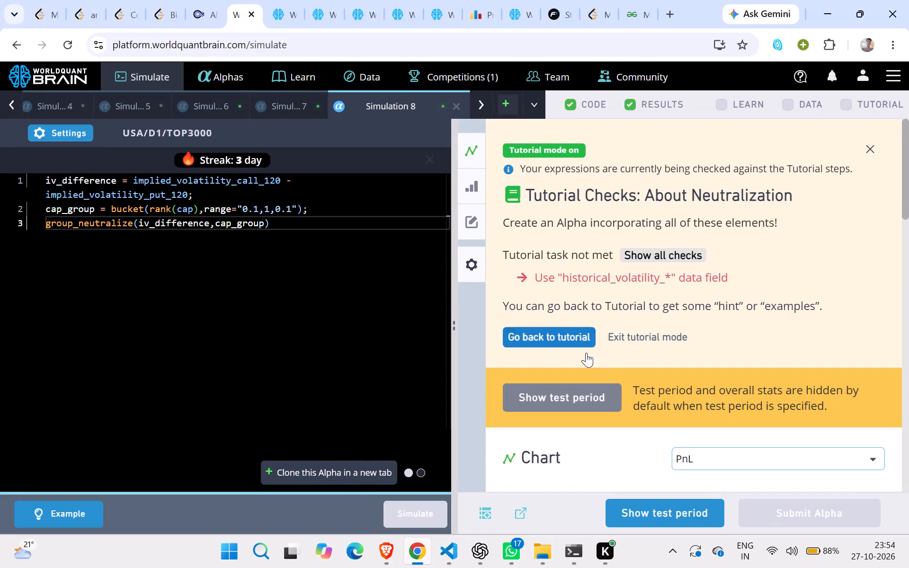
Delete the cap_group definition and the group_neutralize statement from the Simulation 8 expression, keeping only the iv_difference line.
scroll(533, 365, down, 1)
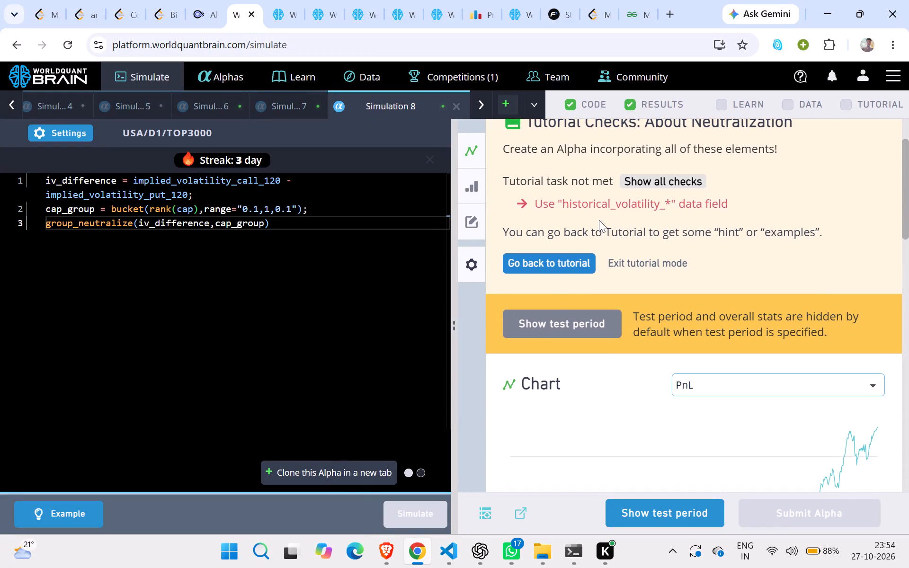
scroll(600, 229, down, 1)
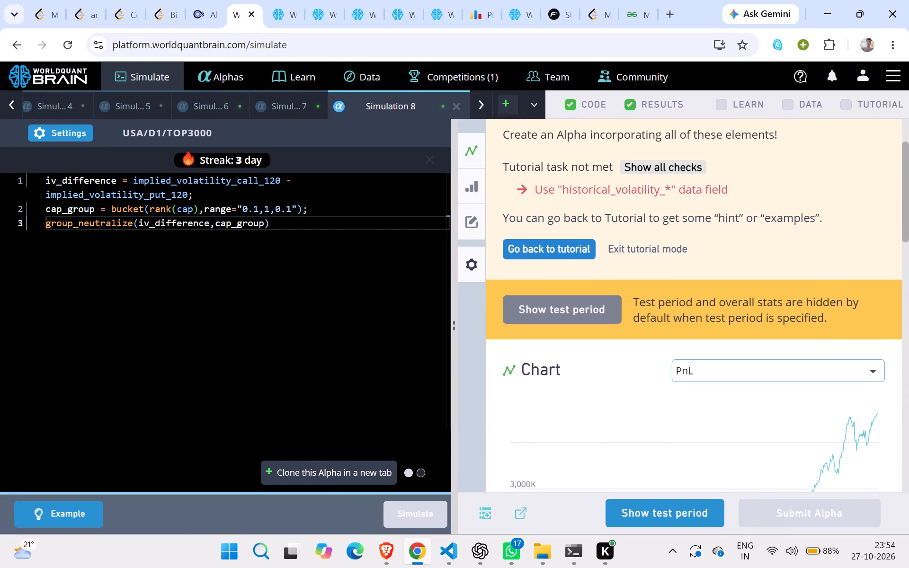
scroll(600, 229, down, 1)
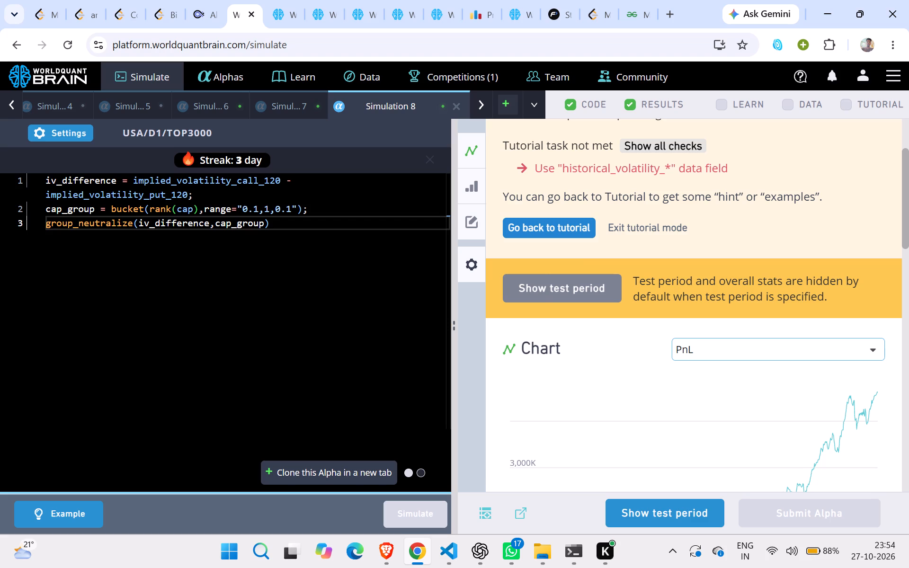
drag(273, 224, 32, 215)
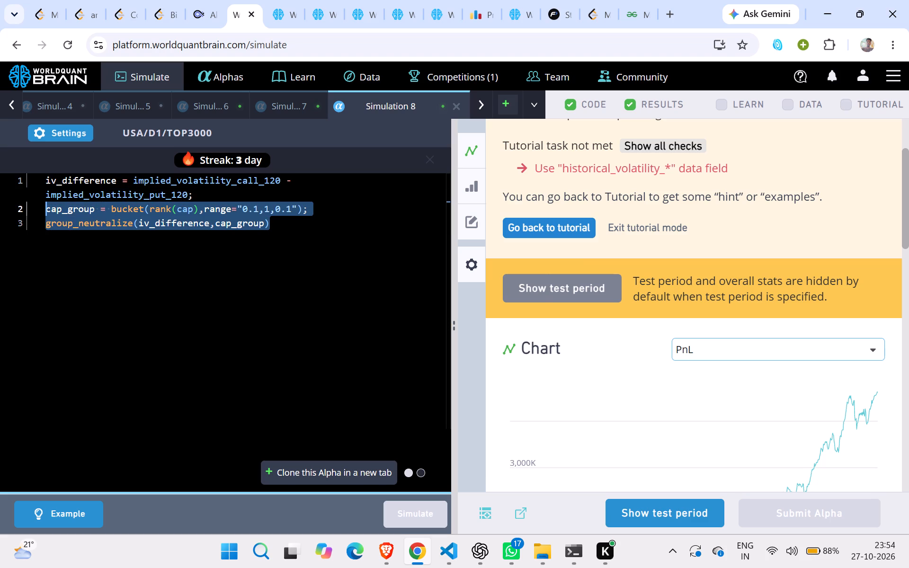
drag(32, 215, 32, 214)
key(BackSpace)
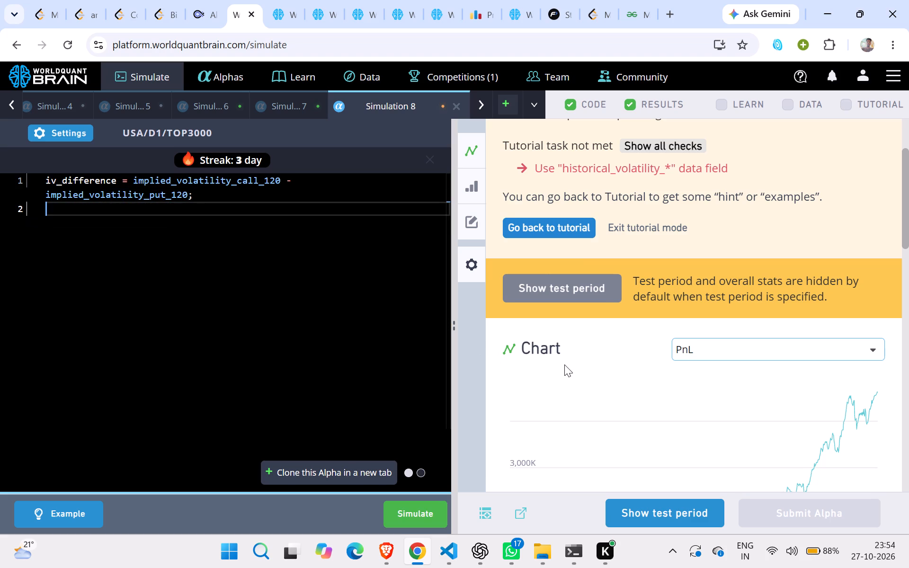
Return to the About Neutralization tutorial from the simulation results and reveal its task's answer and hint.
click(558, 221)
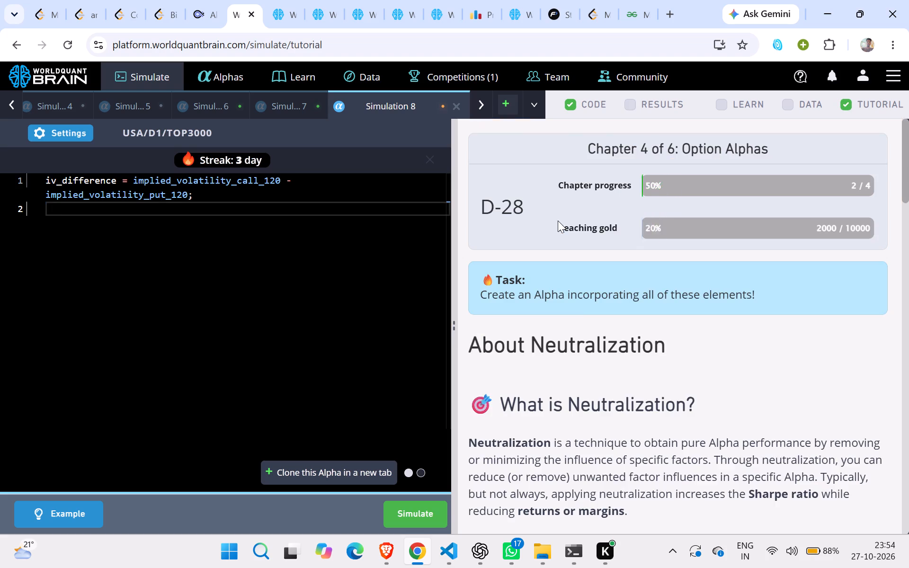
scroll(580, 339, down, 9)
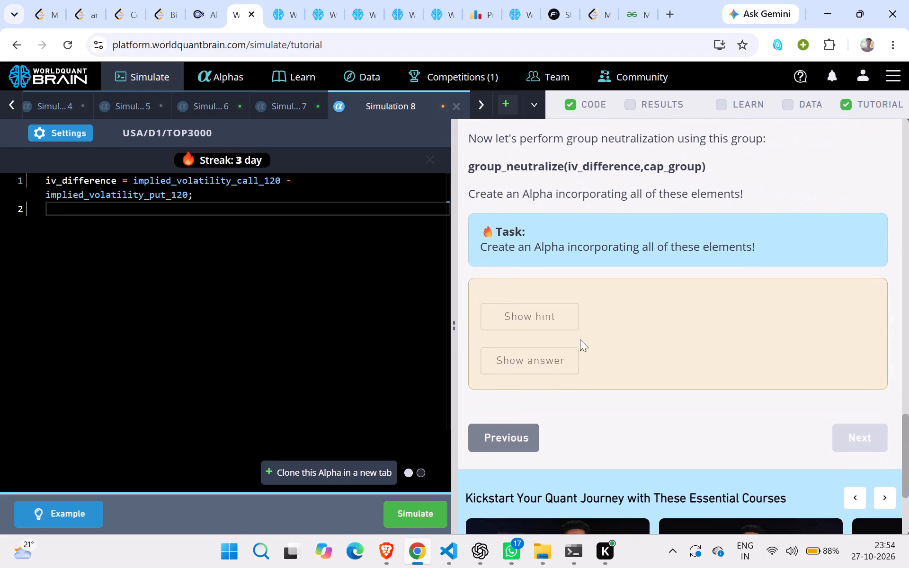
click(547, 359)
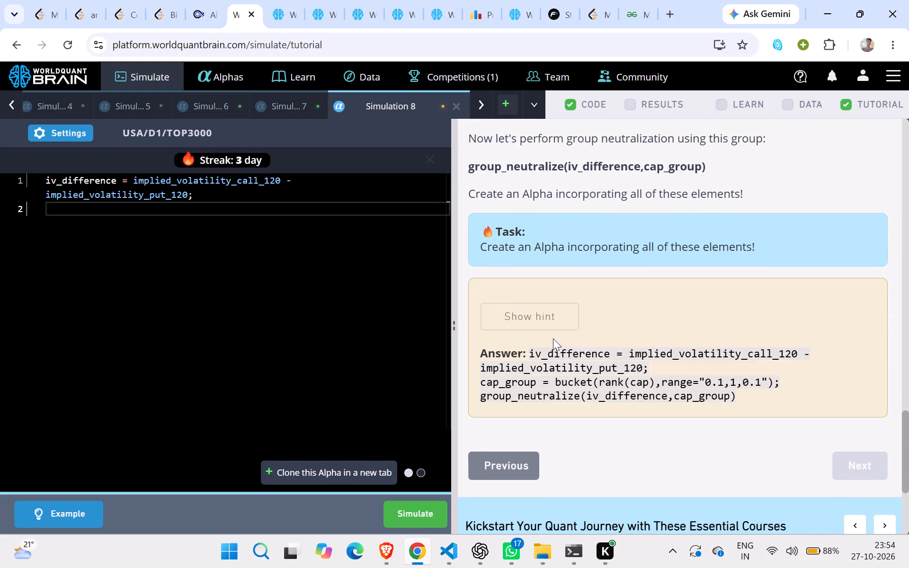
click(559, 326)
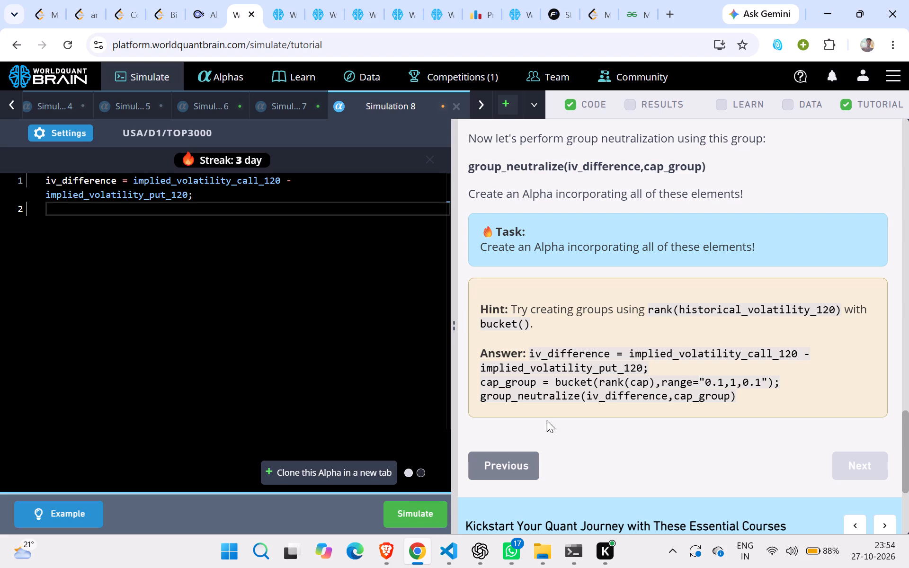
Go back to the preceding tutorial module and reveal the answer to its call and put implied volatility comparison task.
click(532, 461)
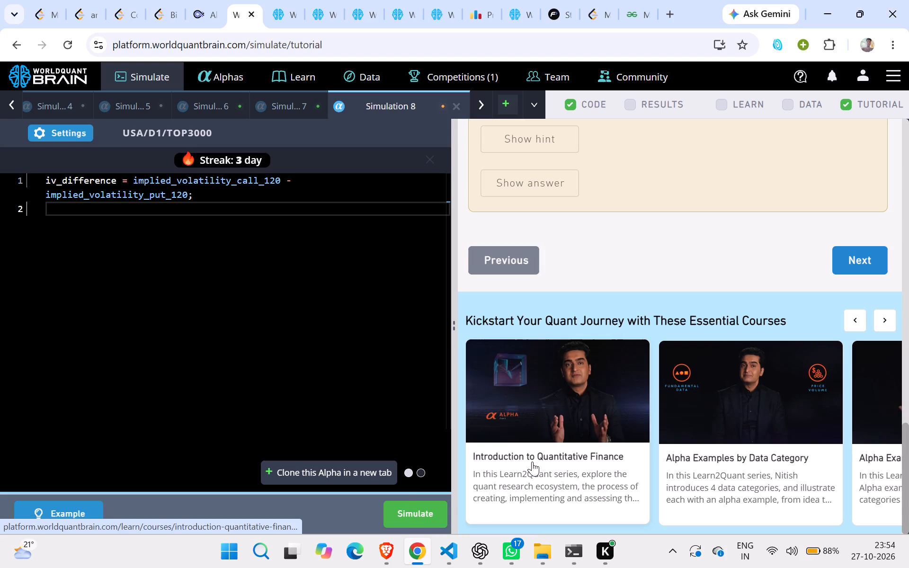
scroll(609, 348, up, 1)
click(570, 253)
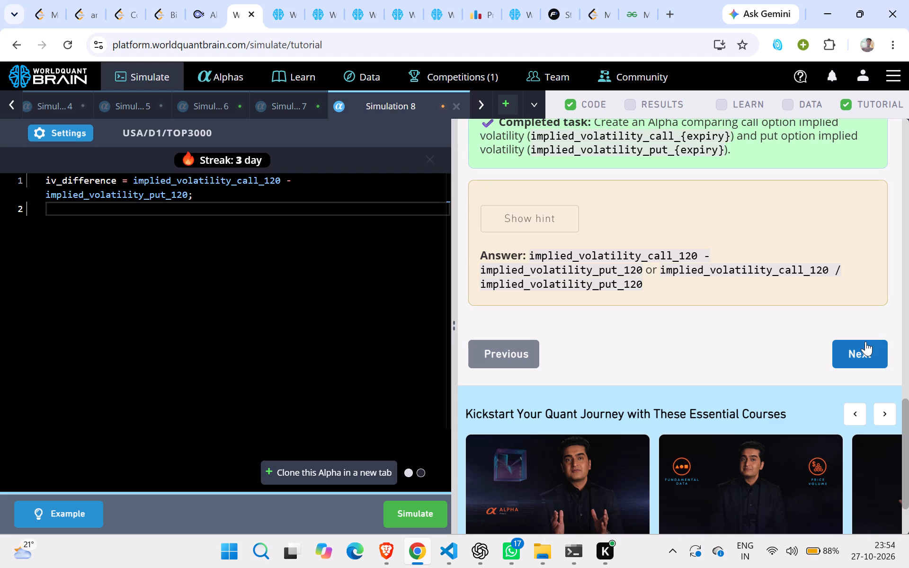
Advance to the About Neutralization module again and reveal the answer and hint for its task.
click(865, 341)
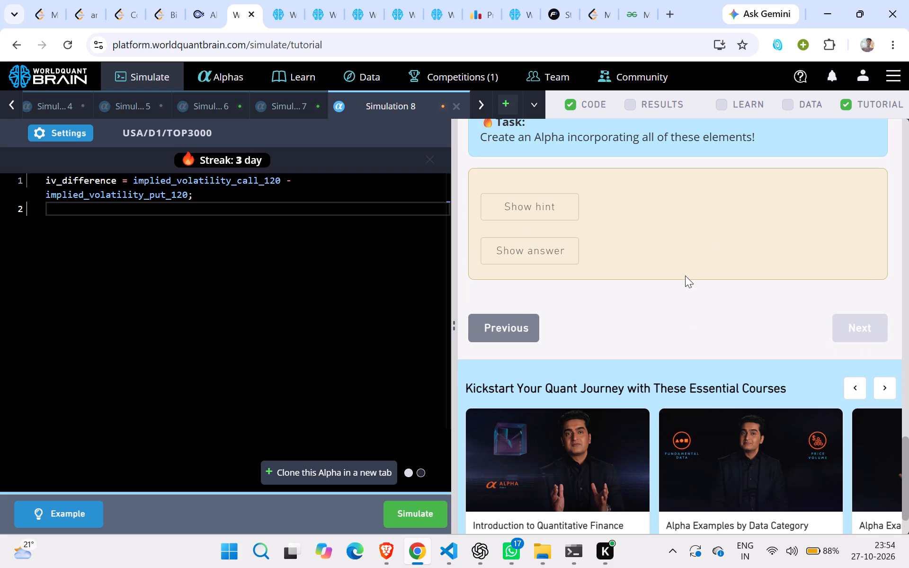
drag(581, 237, 574, 244)
click(574, 244)
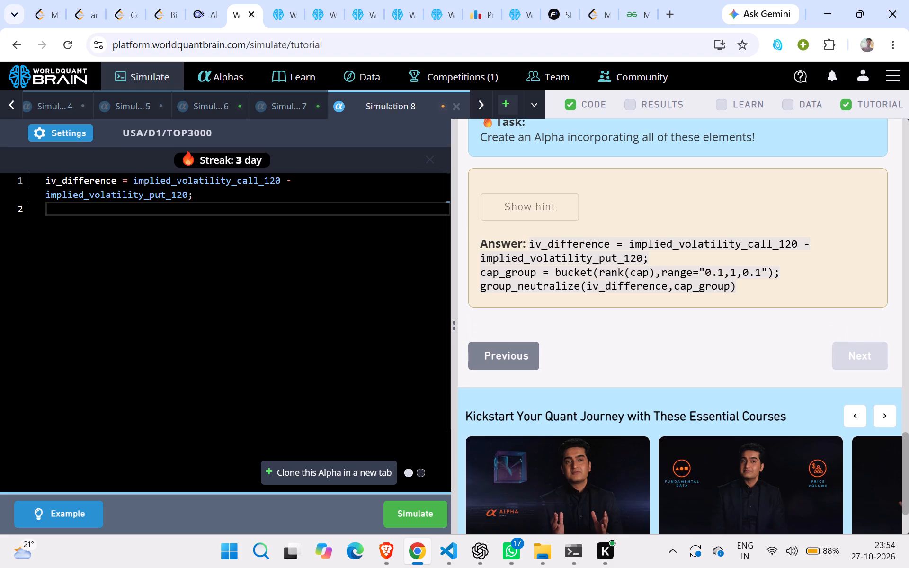
scroll(574, 244, up, 1)
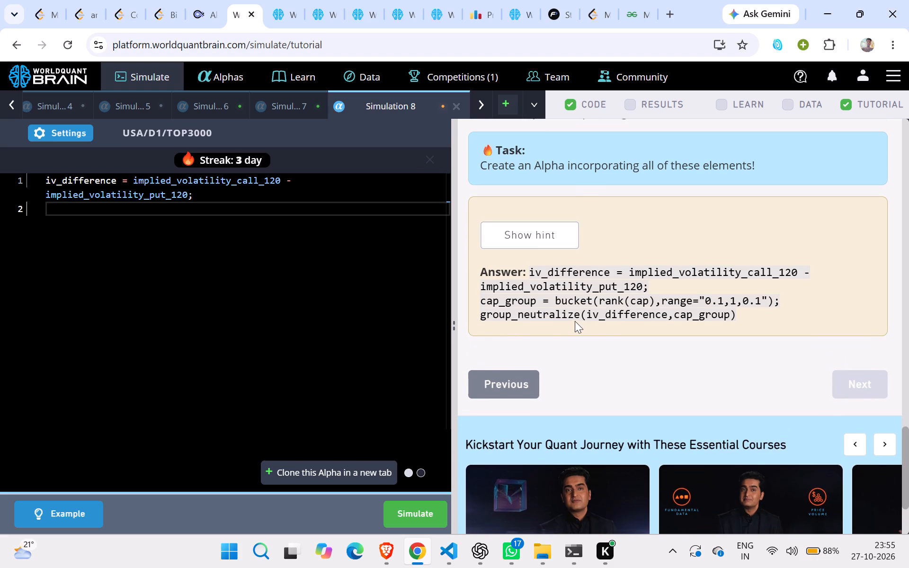
scroll(574, 318, up, 1)
click(549, 279)
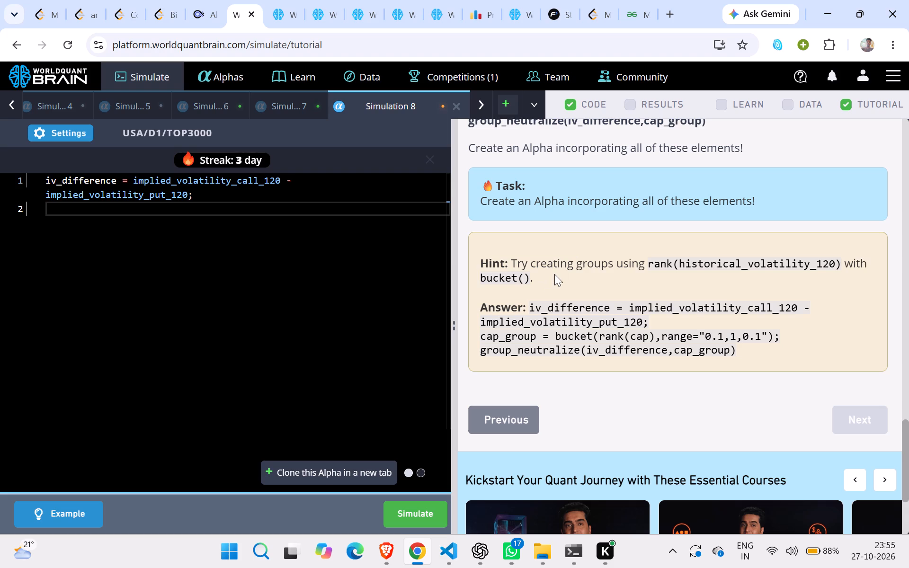
click(554, 274)
Replace the Simulation 8 expression with the full copied answer, from iv_difference through group_neutralize(iv_difference,cap_group), and simulate it.
drag(527, 307, 751, 354)
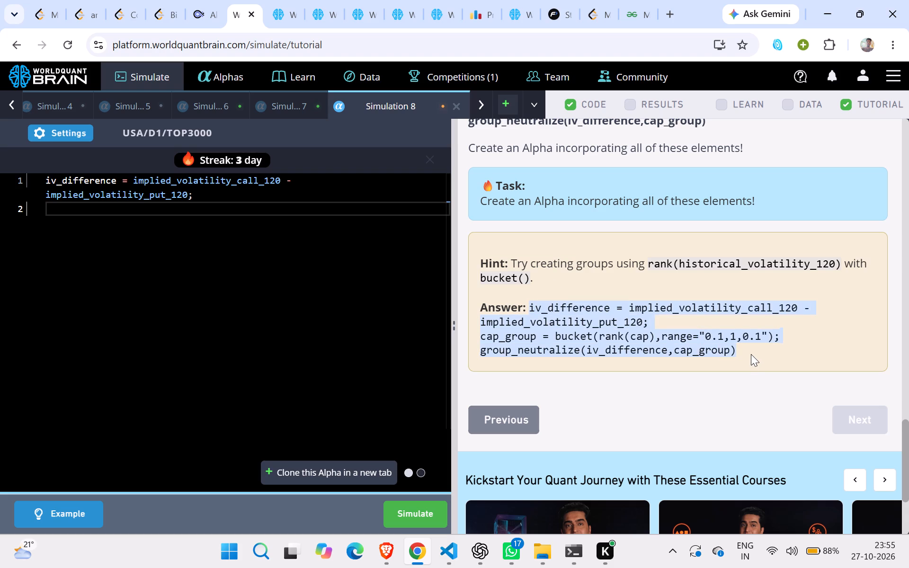
key(ctrl+c)
ctrl+double_click(751, 354)
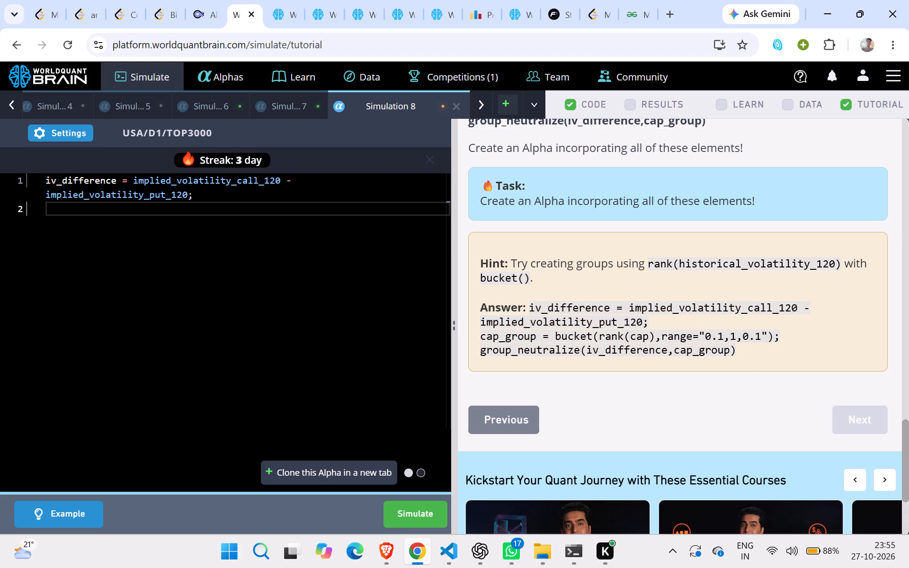
click(389, 304)
key(ctrl+a)
key(ctrl+v)
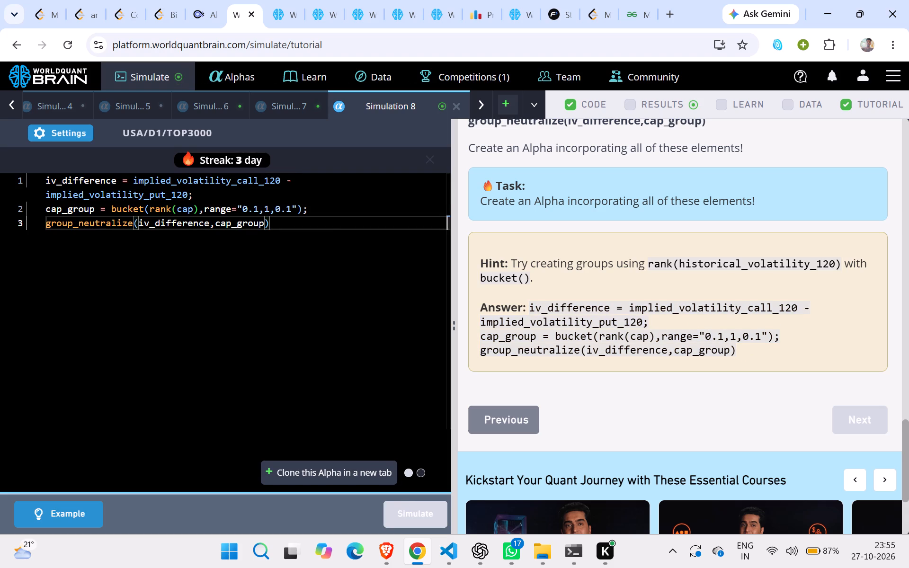
Open the Simulation 8 results and review the About Neutralization tutorial checks and the performance sections.
scroll(493, 266, up, 4)
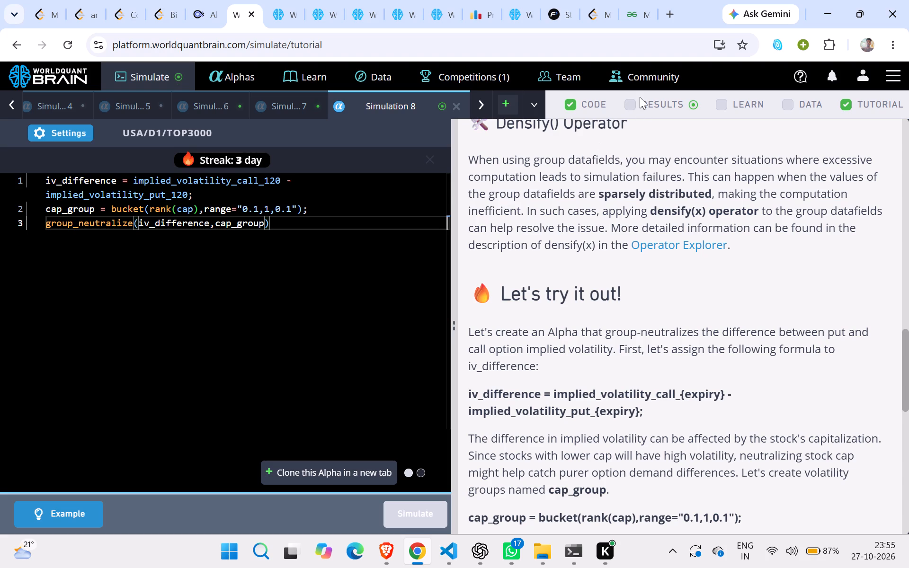
click(629, 104)
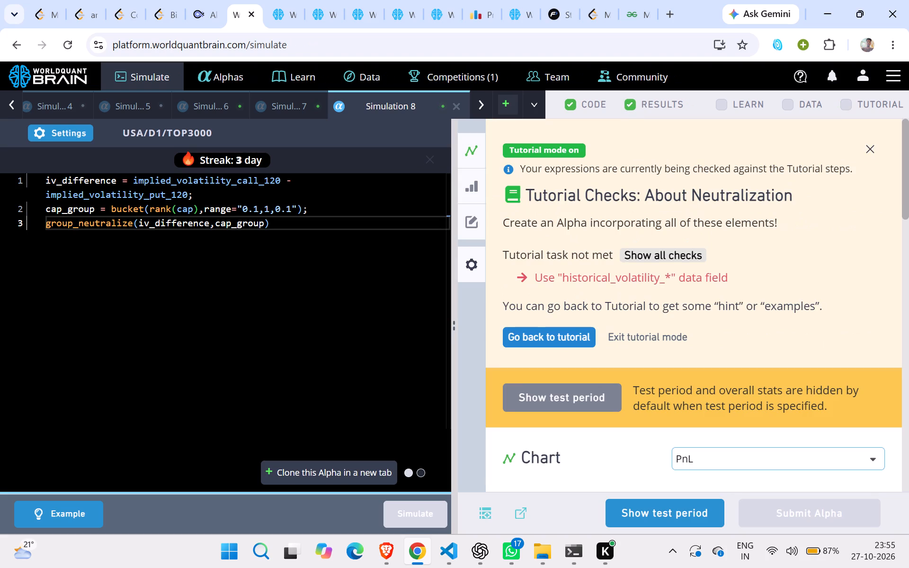
scroll(563, 228, down, 1)
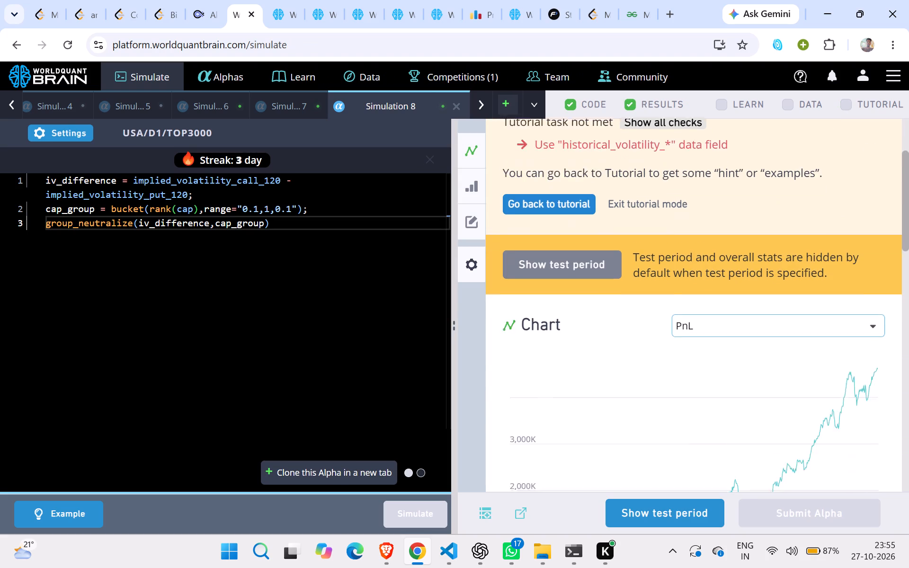
scroll(563, 228, down, 3)
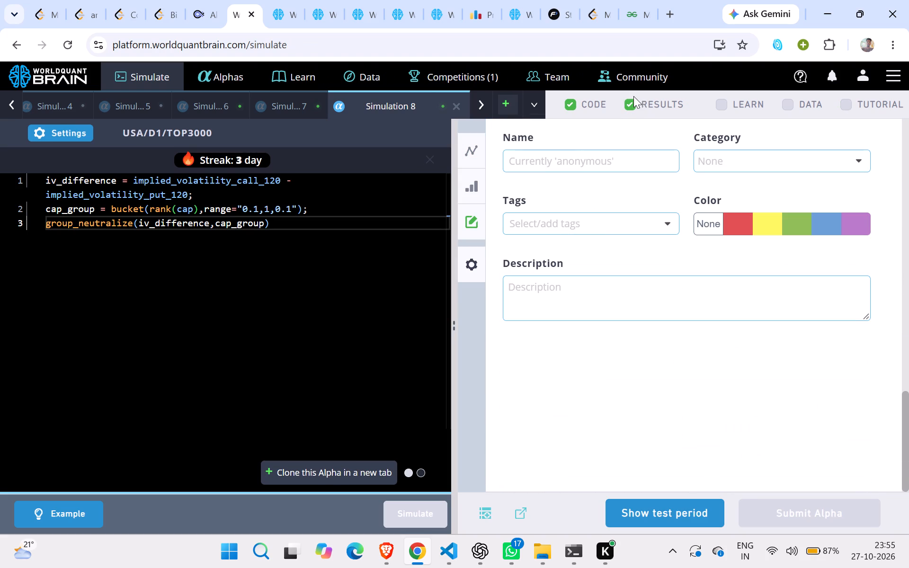
Return to the About Neutralization tutorial, reveal the answer and hint again, and reread the task statement.
click(849, 100)
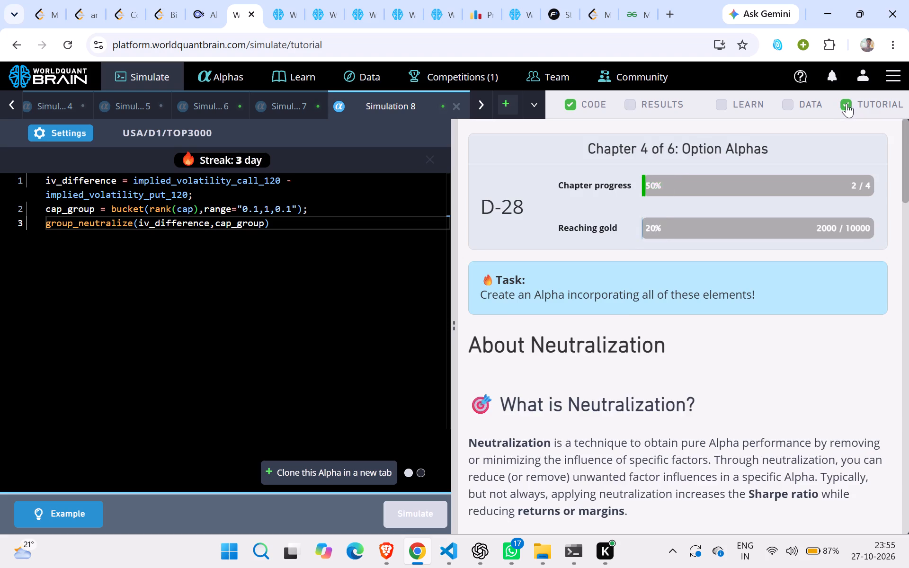
scroll(622, 306, down, 11)
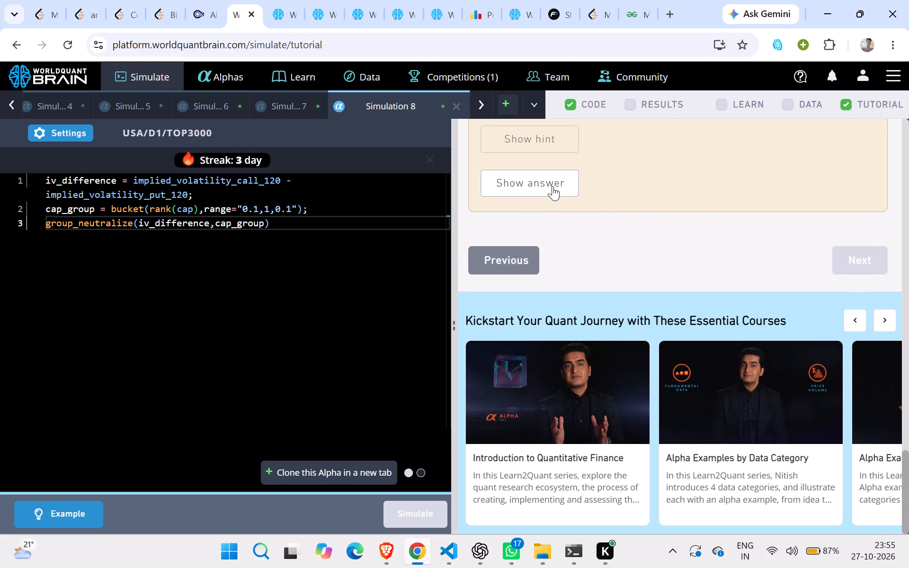
click(553, 186)
scroll(553, 186, up, 1)
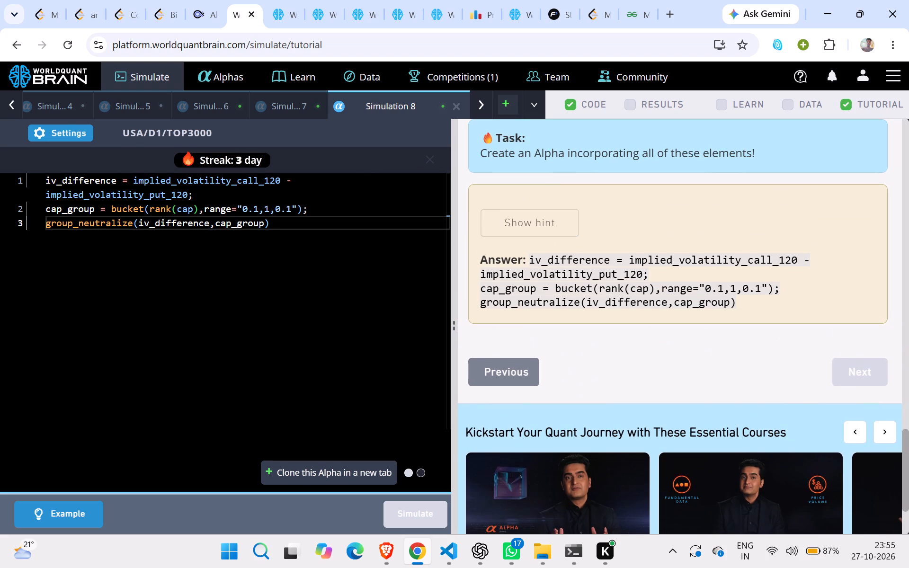
scroll(524, 261, up, 1)
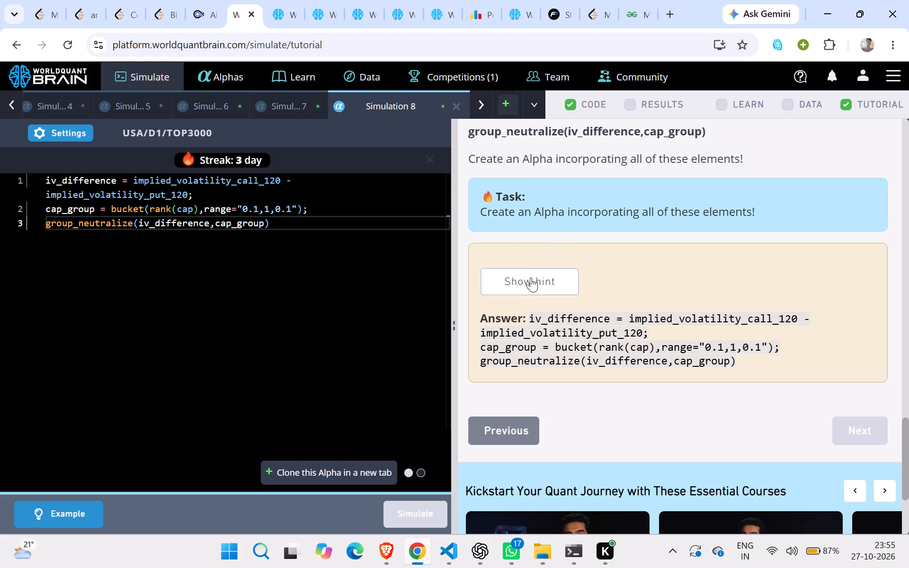
click(531, 277)
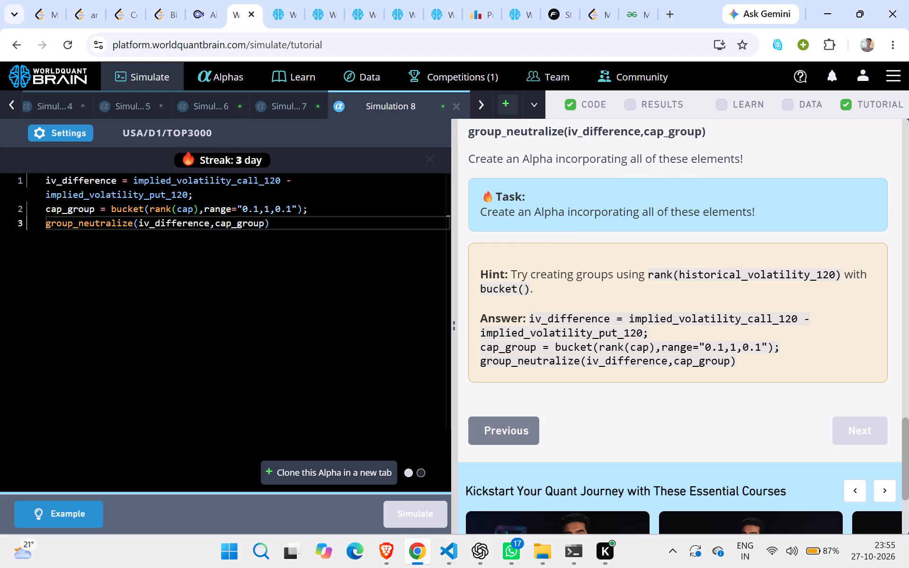
scroll(602, 268, up, 1)
drag(483, 254, 578, 246)
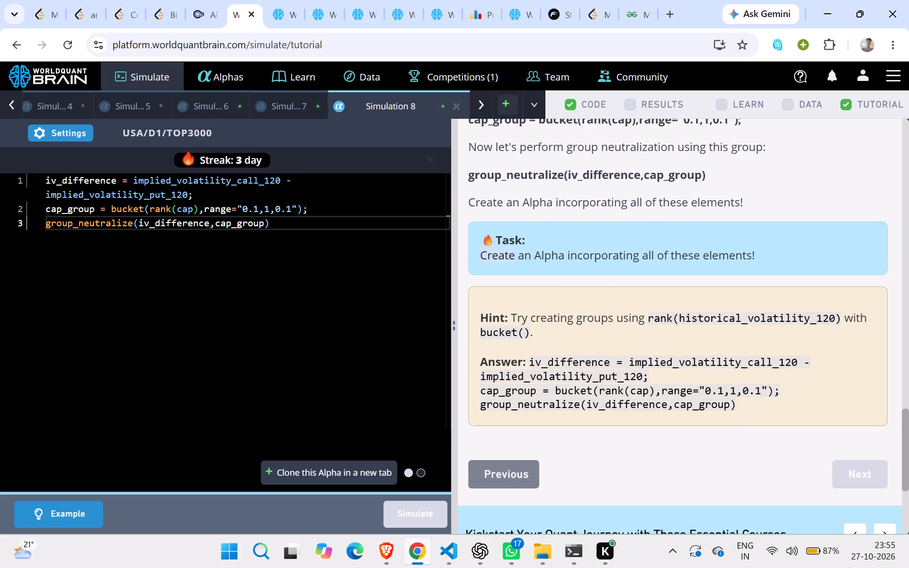
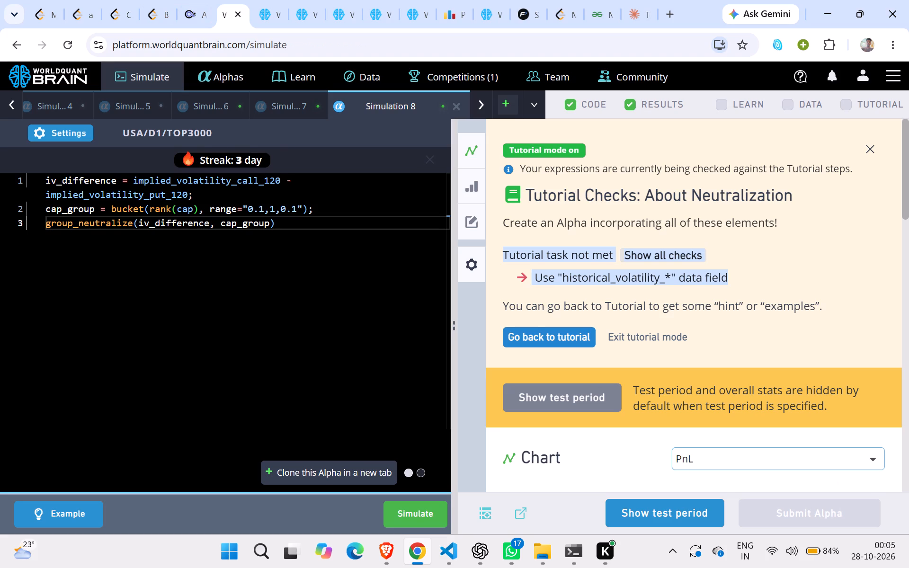
click(279, 263)
drag(279, 263, 57, 177)
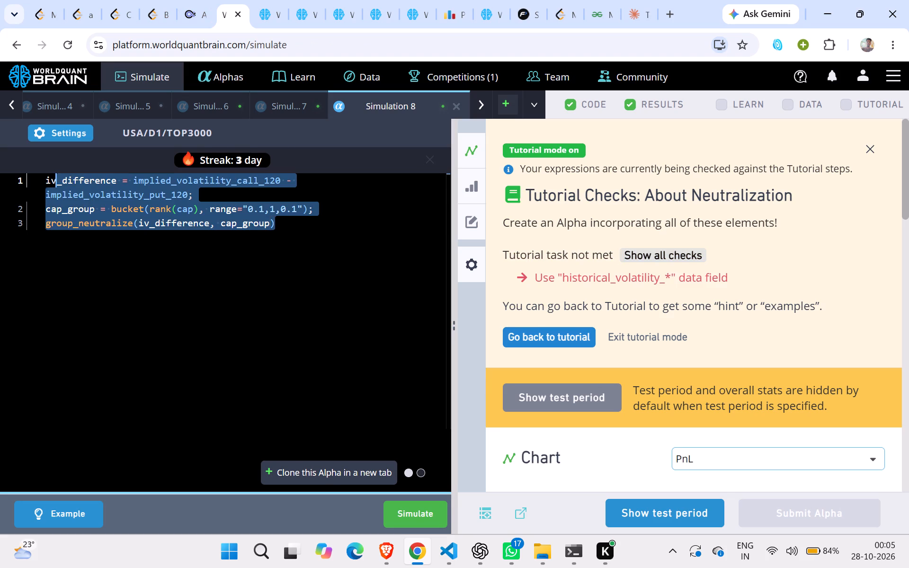
drag(57, 177, 0, 168)
key(ctrl+v)
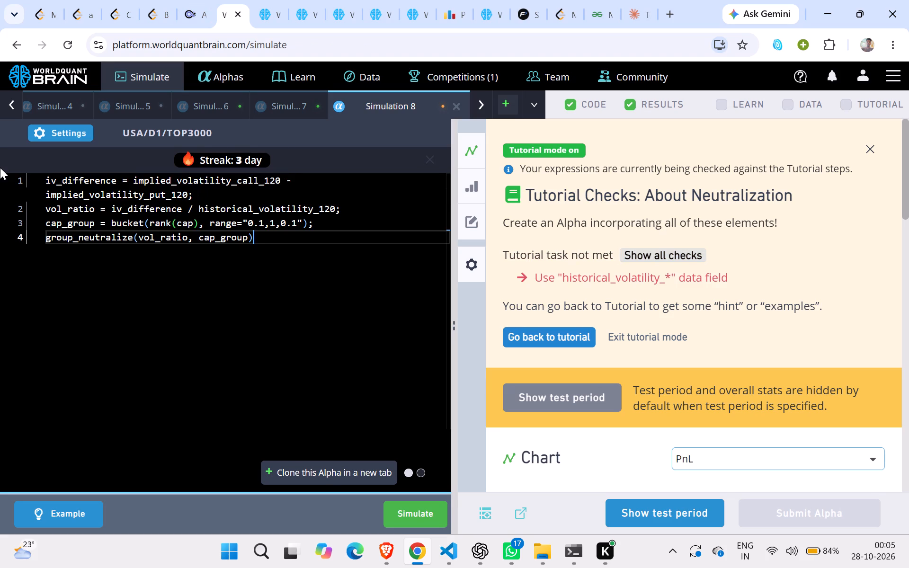
Run the simulation of the revised vol_ratio alpha in Simulation 8.
click(413, 504)
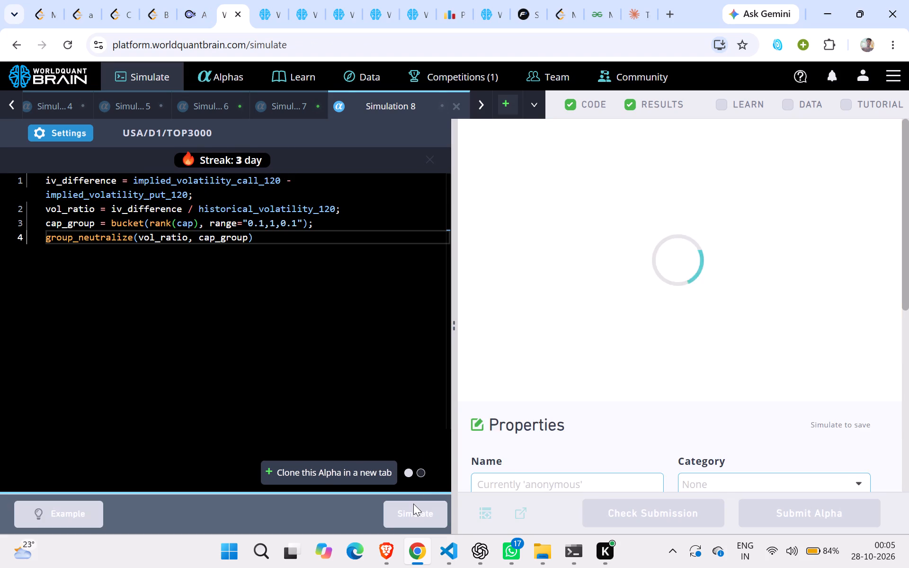
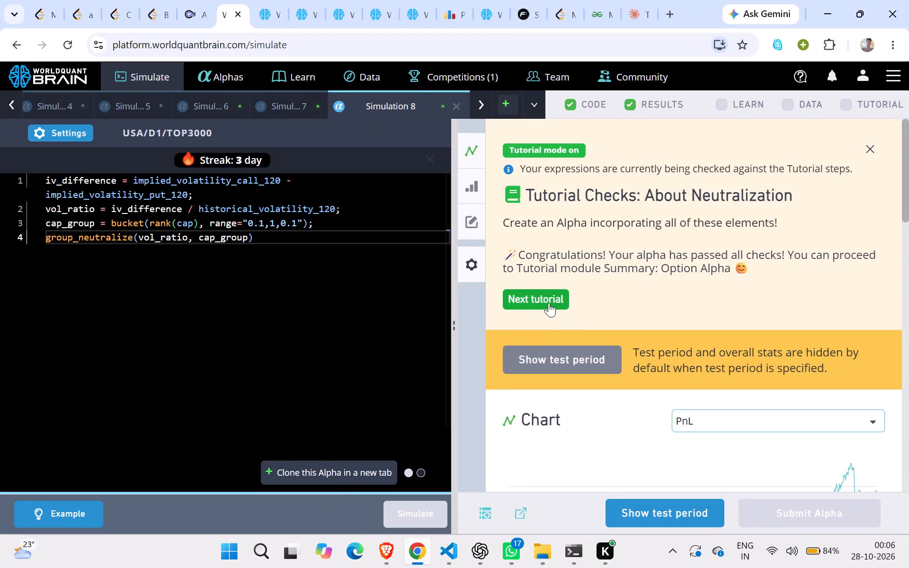
Proceed from the About Neutralization checks to the next tutorial module, Summary: Option Alpha.
click(549, 302)
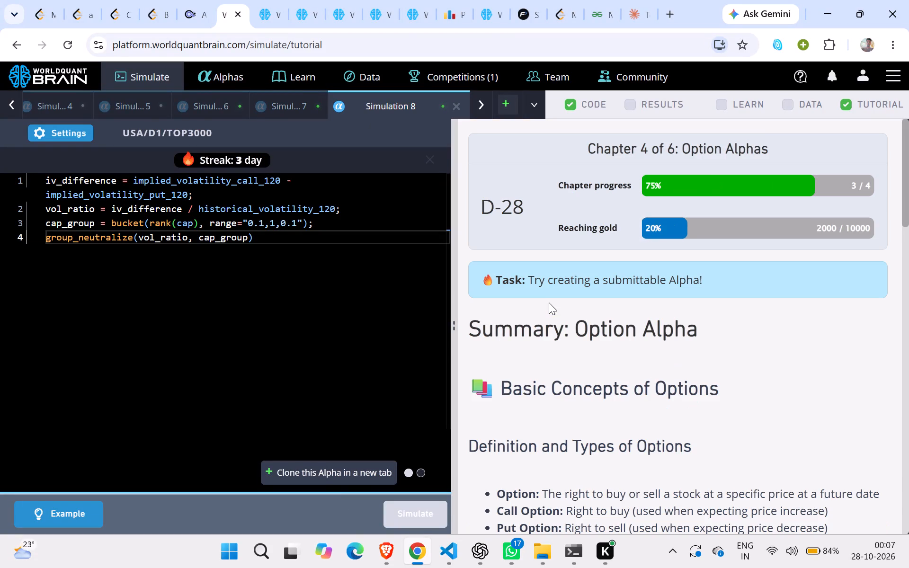